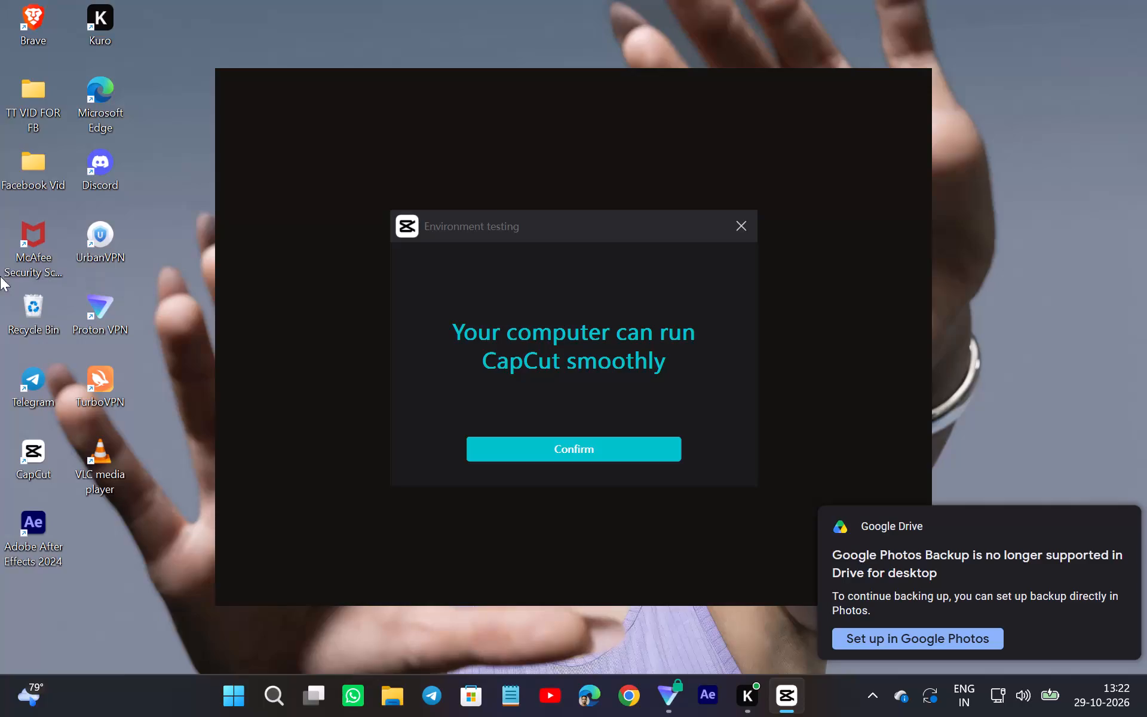
Confirm the environment testing dialog so that CapCut continues starting.
left_click(561, 458)
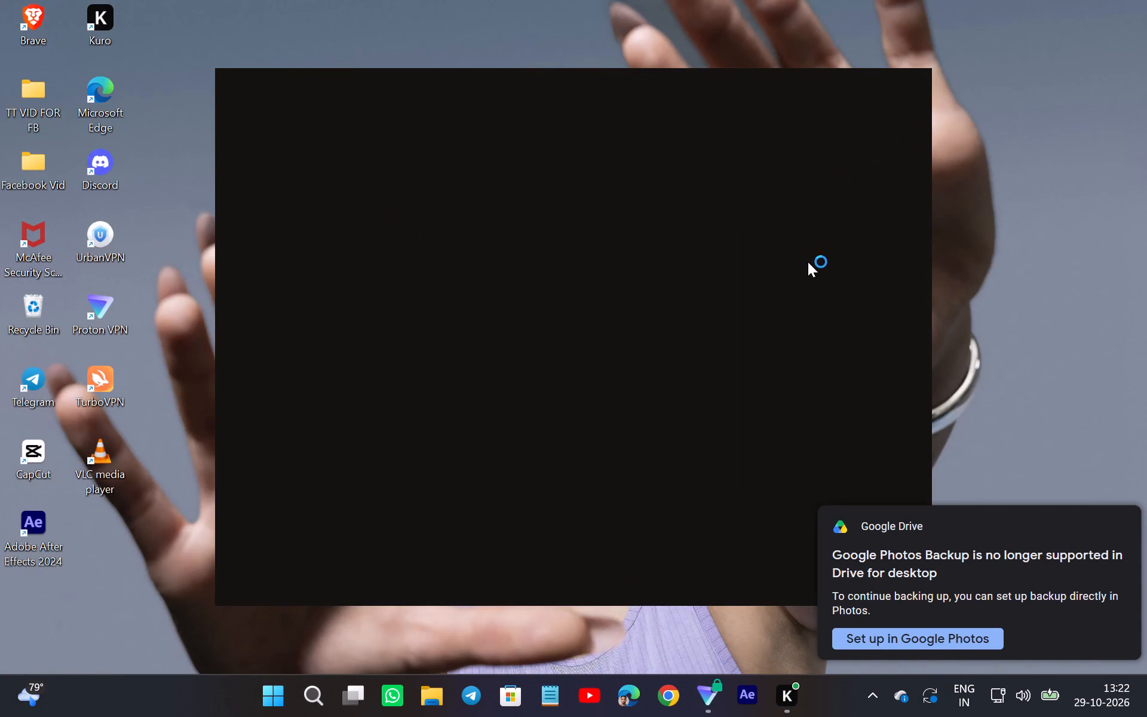
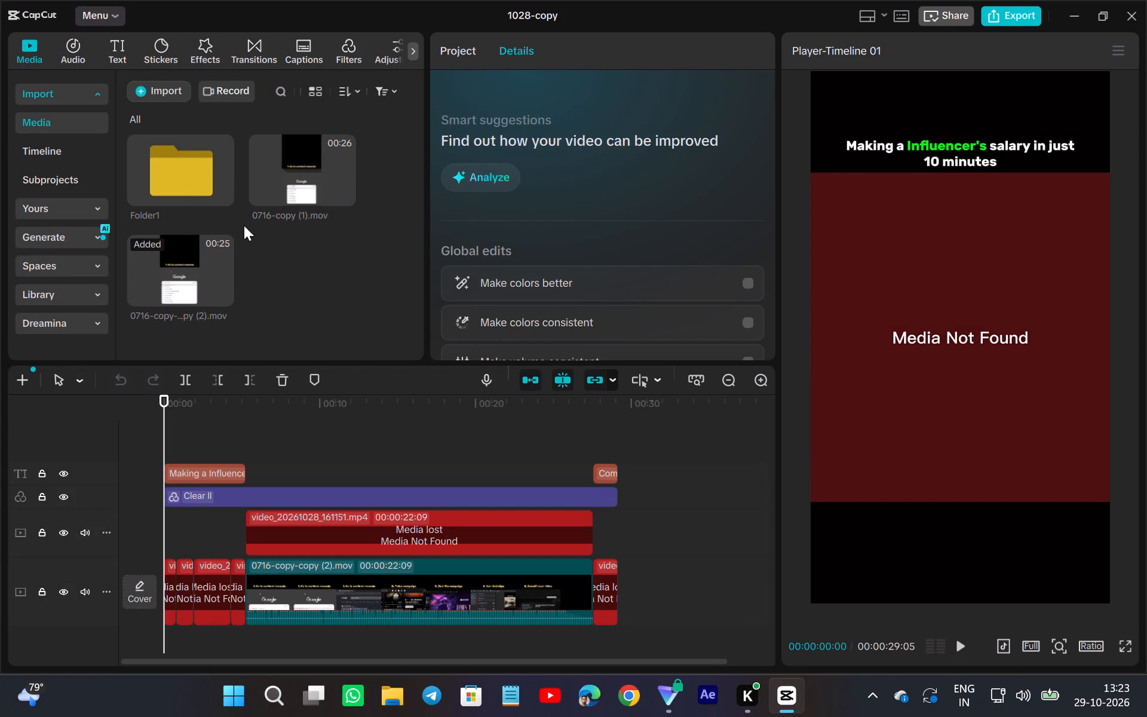
Replace the 0716-copy-copy (2).mov clip on the main track with 0716-copy (1).mov, keeping the original video effect.
left_click_drag(274, 164, 360, 596)
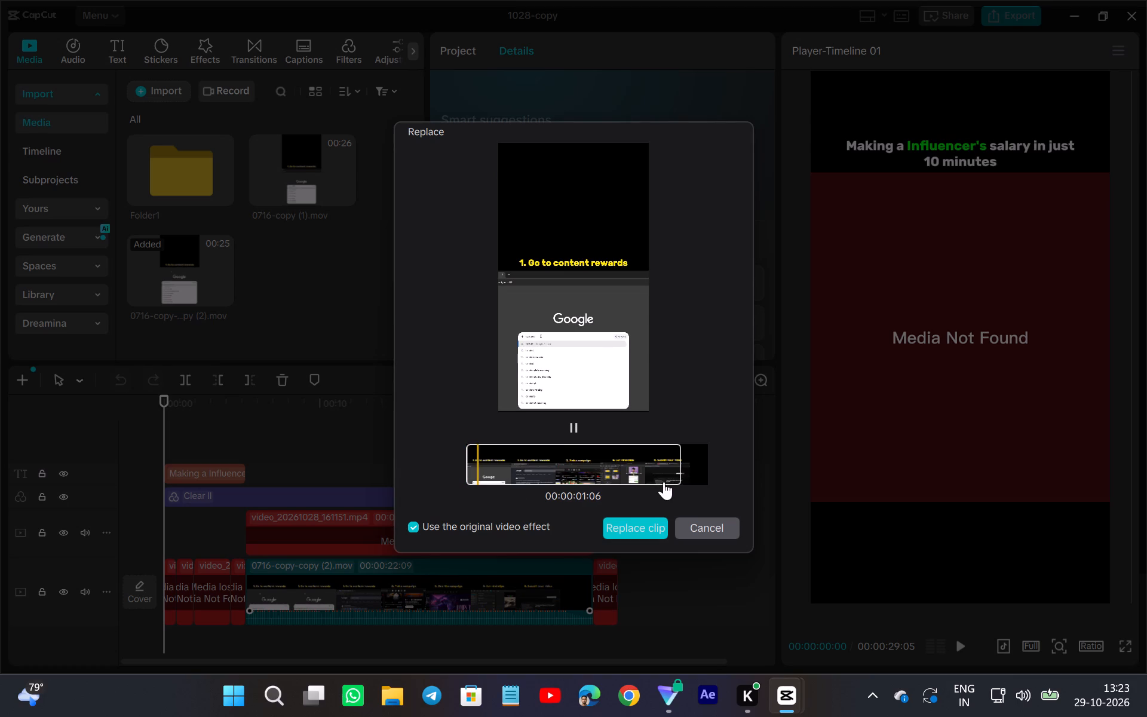
left_click(709, 532)
left_click(182, 274)
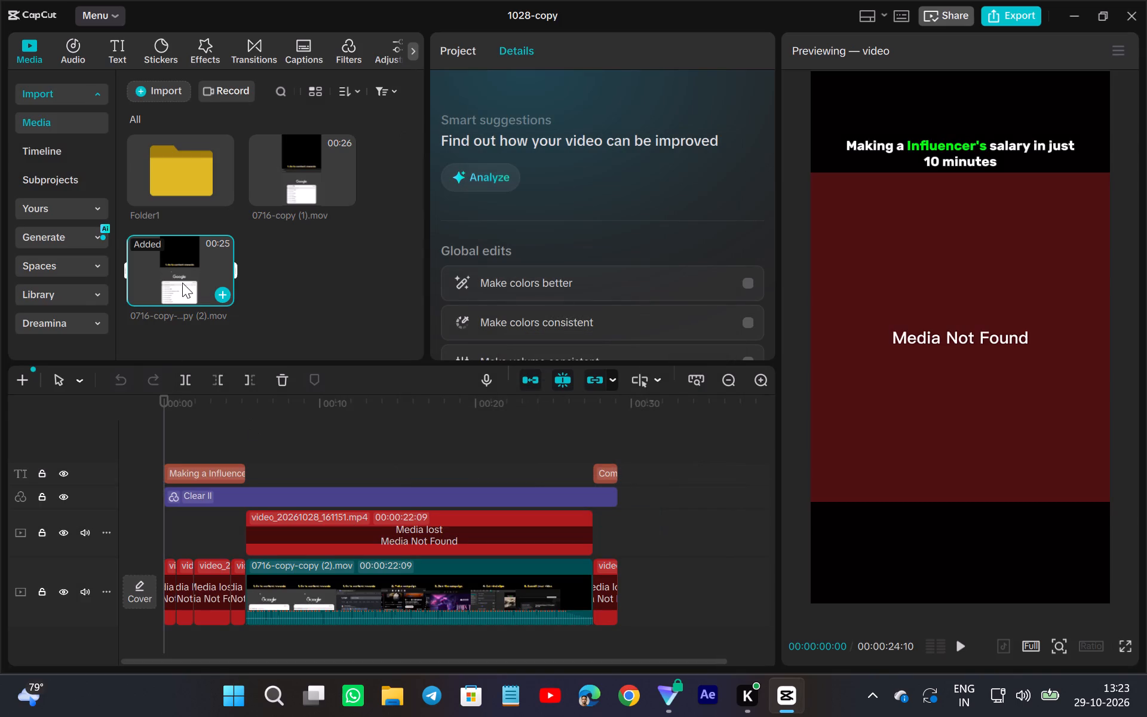
left_click(290, 191)
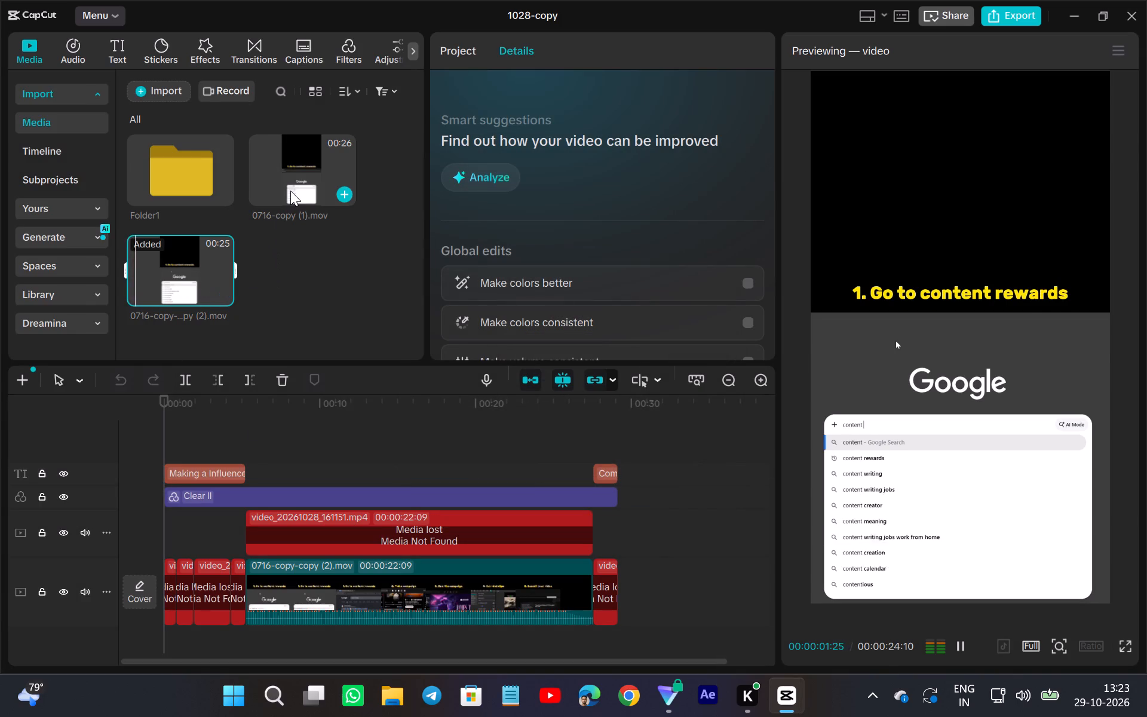
left_click_drag(290, 171, 292, 173)
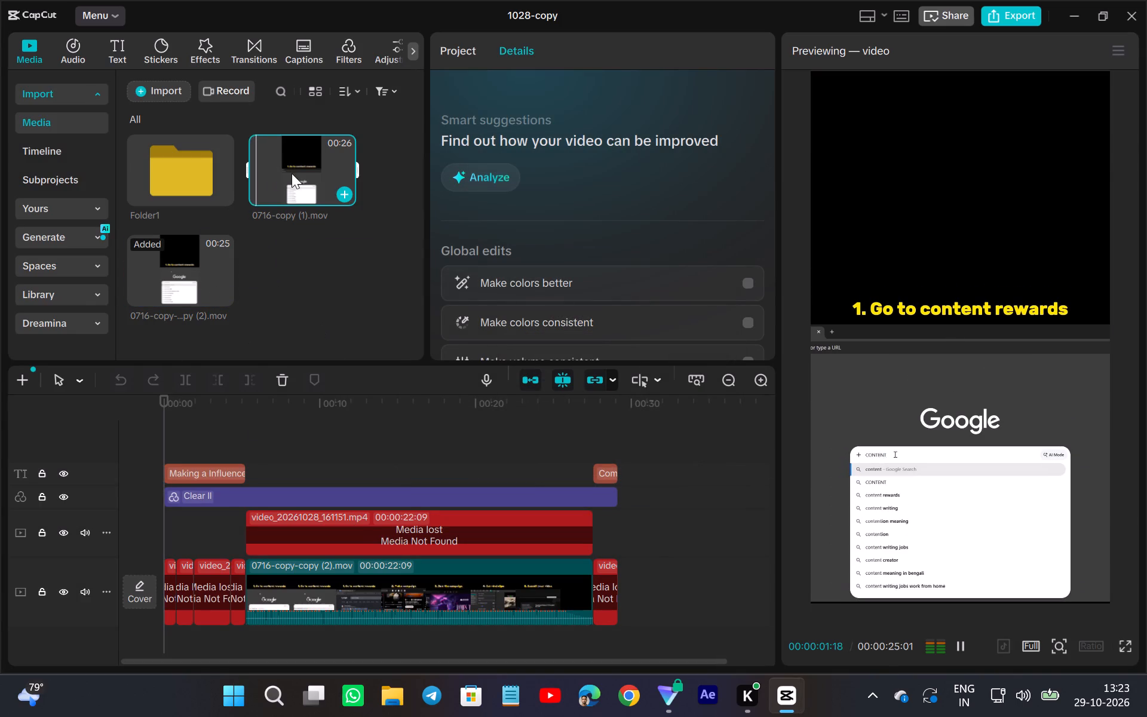
left_click_drag(292, 173, 360, 565)
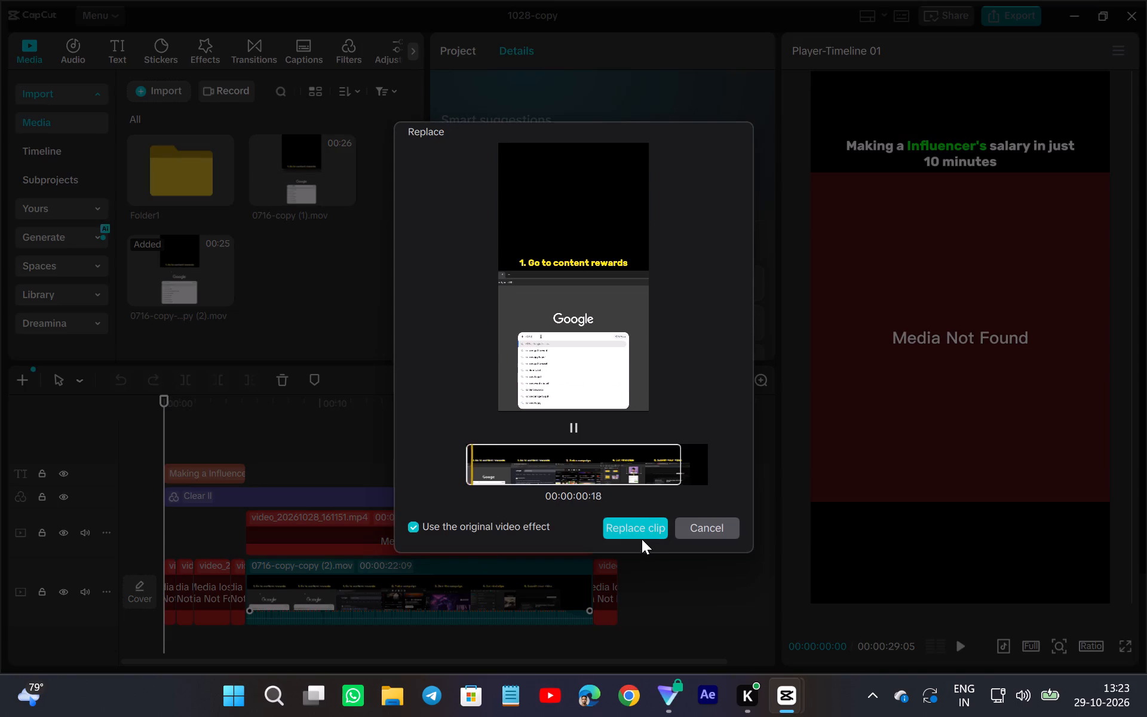
left_click(642, 539)
left_click(636, 526)
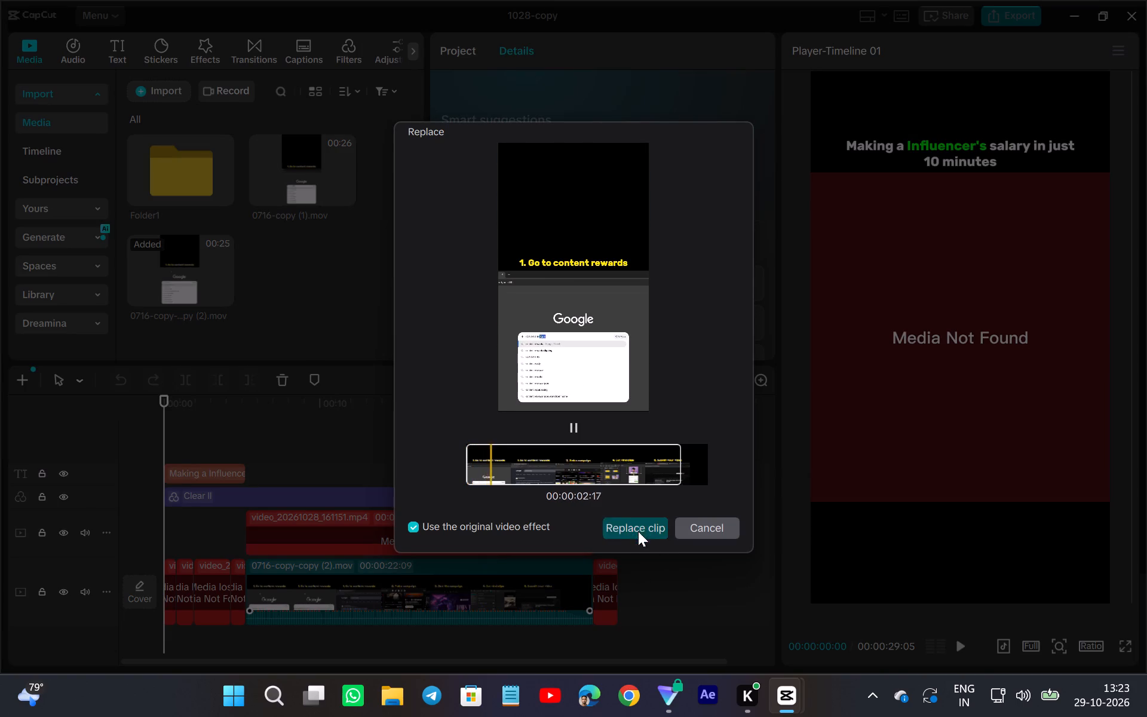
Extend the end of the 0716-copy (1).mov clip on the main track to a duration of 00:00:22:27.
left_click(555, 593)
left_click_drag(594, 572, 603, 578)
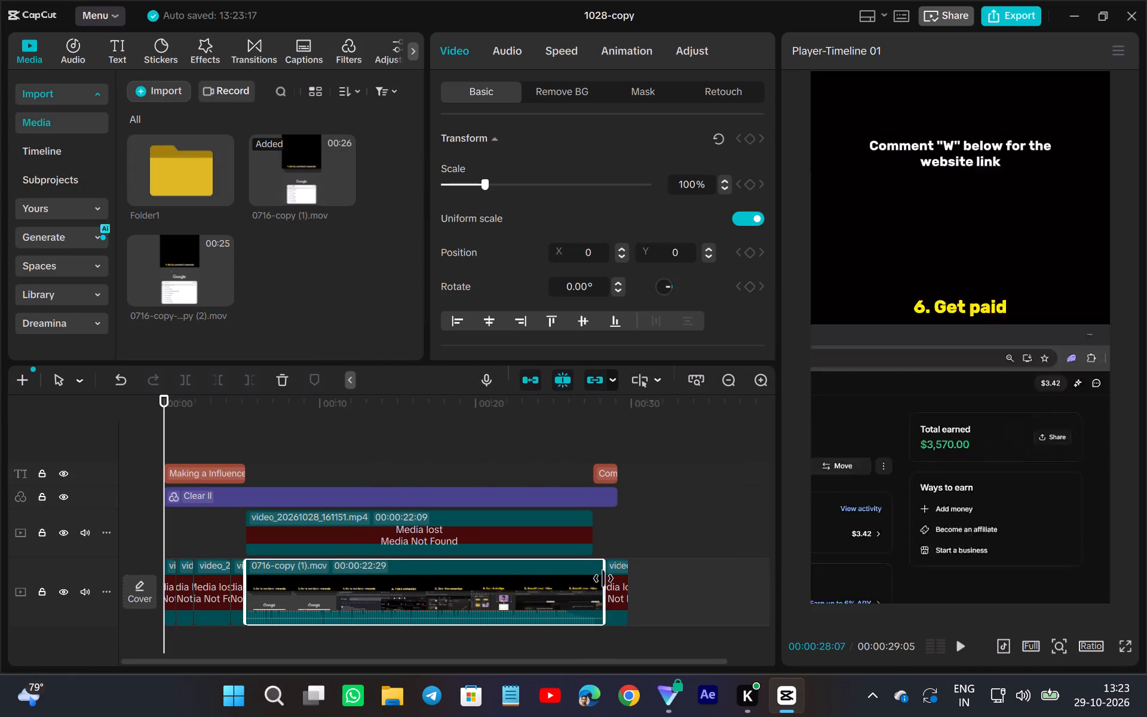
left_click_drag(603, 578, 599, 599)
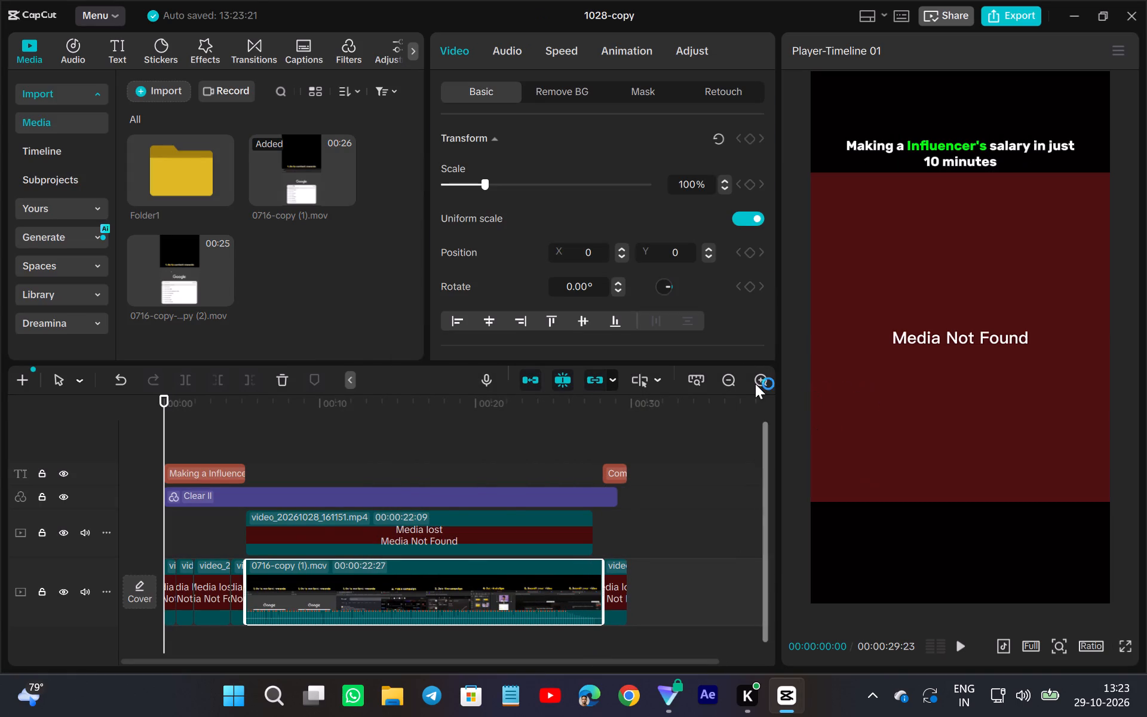
Trim off the part of the 0716-copy (1).mov clip after 00:00:27:17, where the overlay clip above it ends.
double_click(752, 376)
left_click(733, 465)
left_click_drag(730, 461, 853, 468)
scroll(728, 489, "left", 1)
left_click(612, 458)
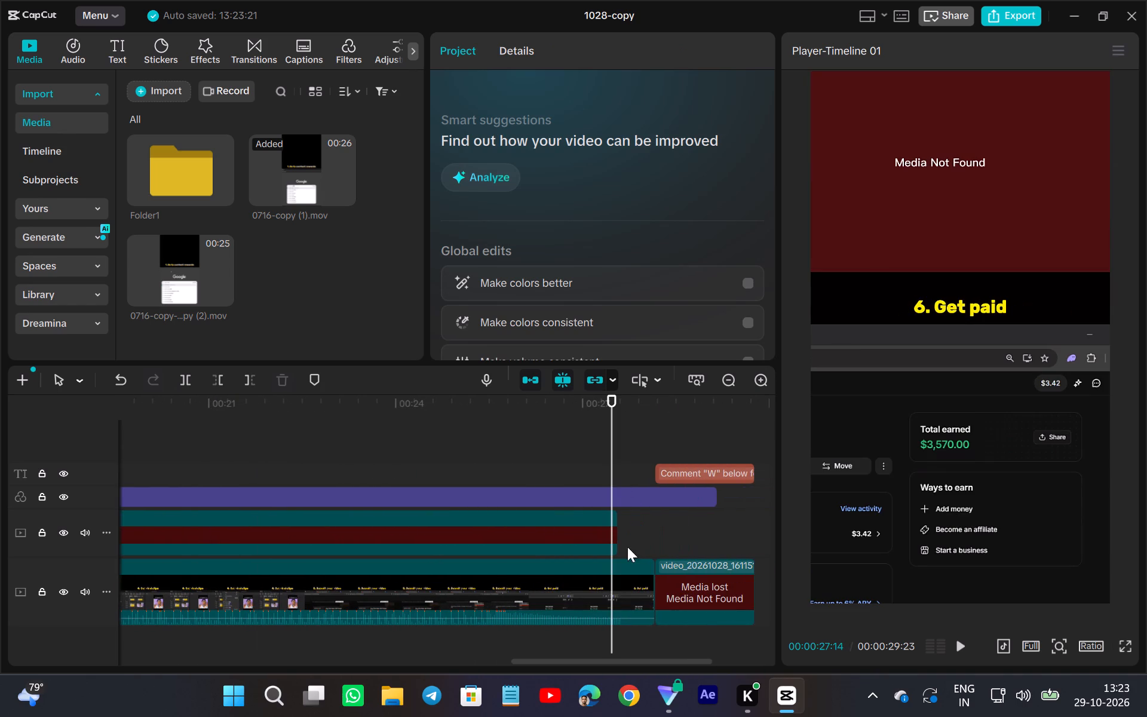
double_click(761, 385)
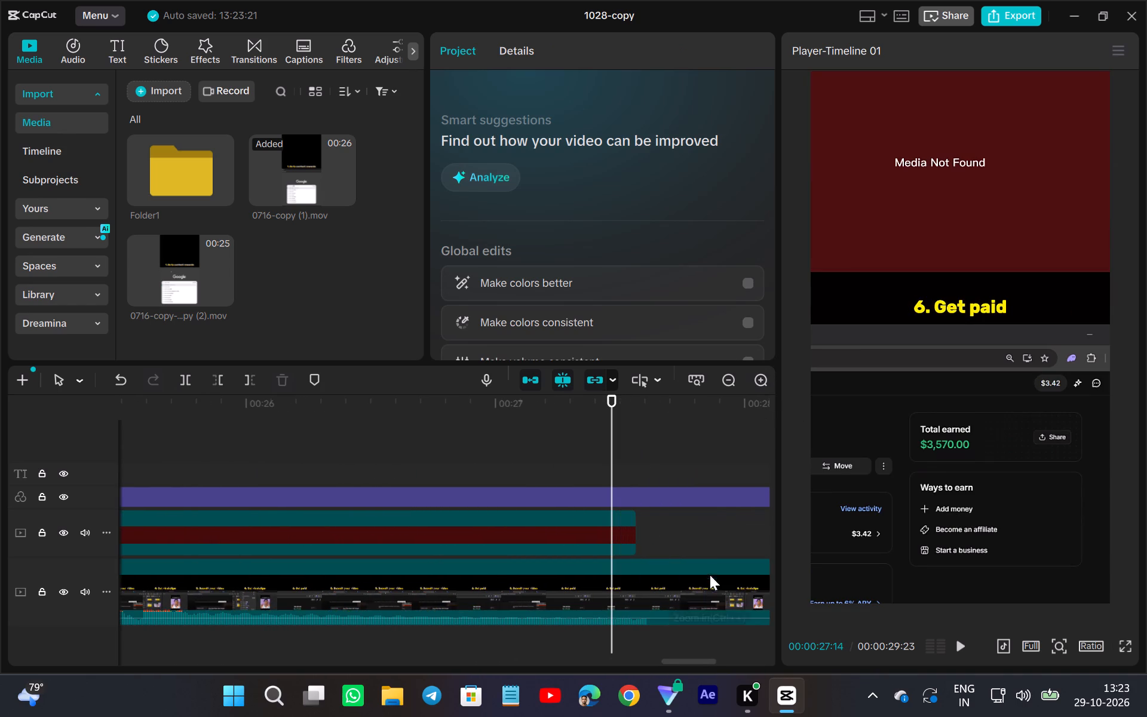
left_click(717, 538)
scroll(712, 543, "left", 1)
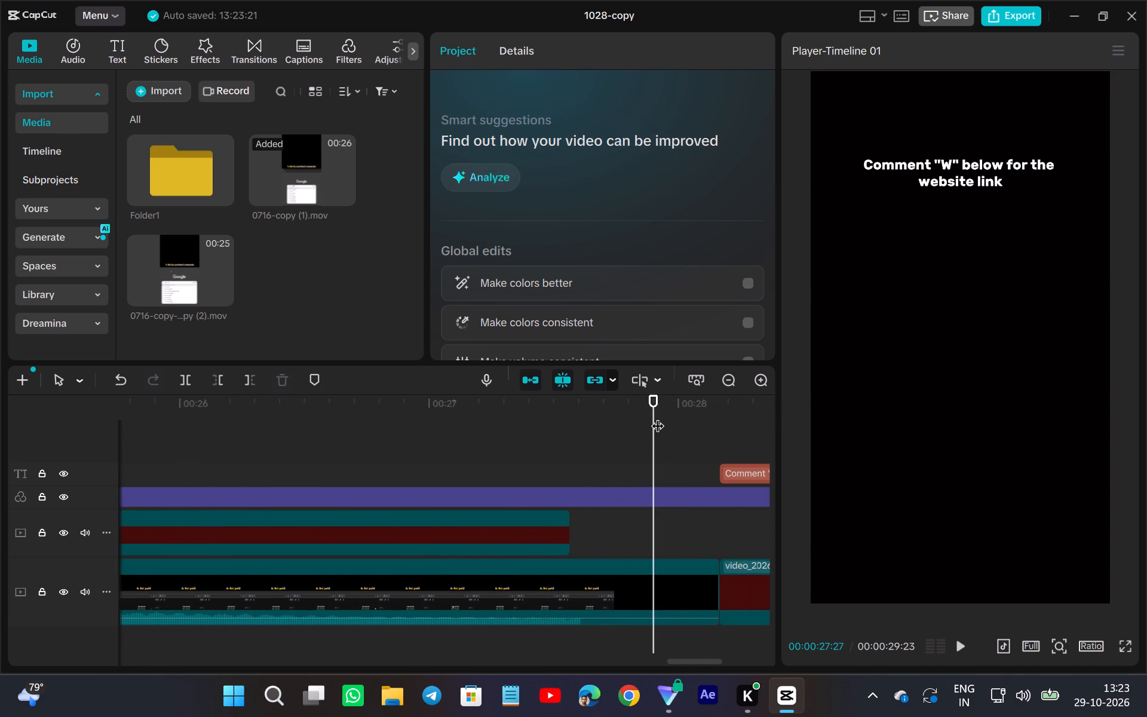
left_click_drag(657, 416, 628, 457)
double_click(758, 379)
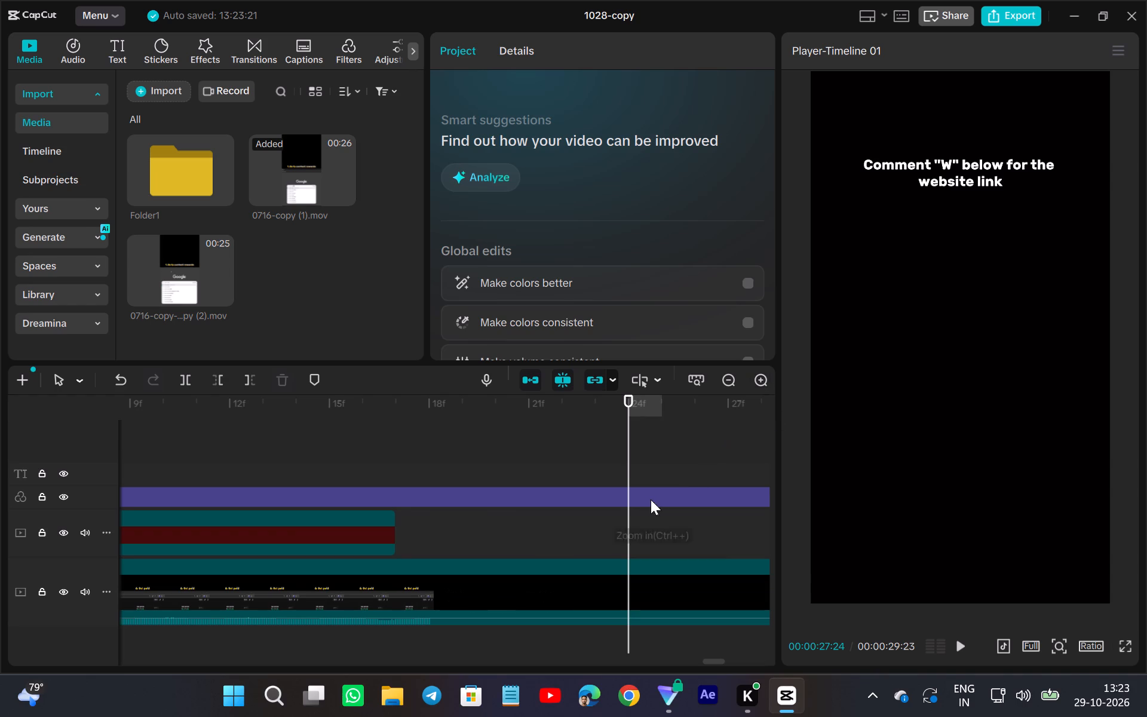
left_click_drag(624, 436, 422, 487)
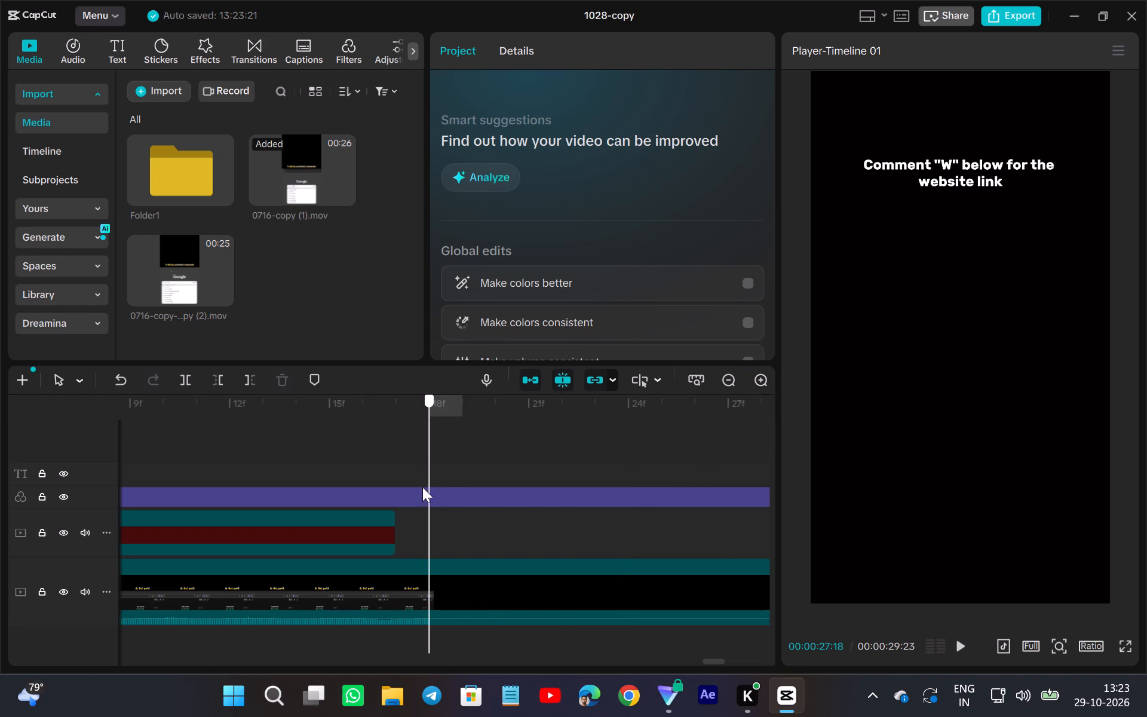
left_click_drag(422, 487, 428, 514)
left_click_drag(428, 514, 405, 530)
left_click(406, 597)
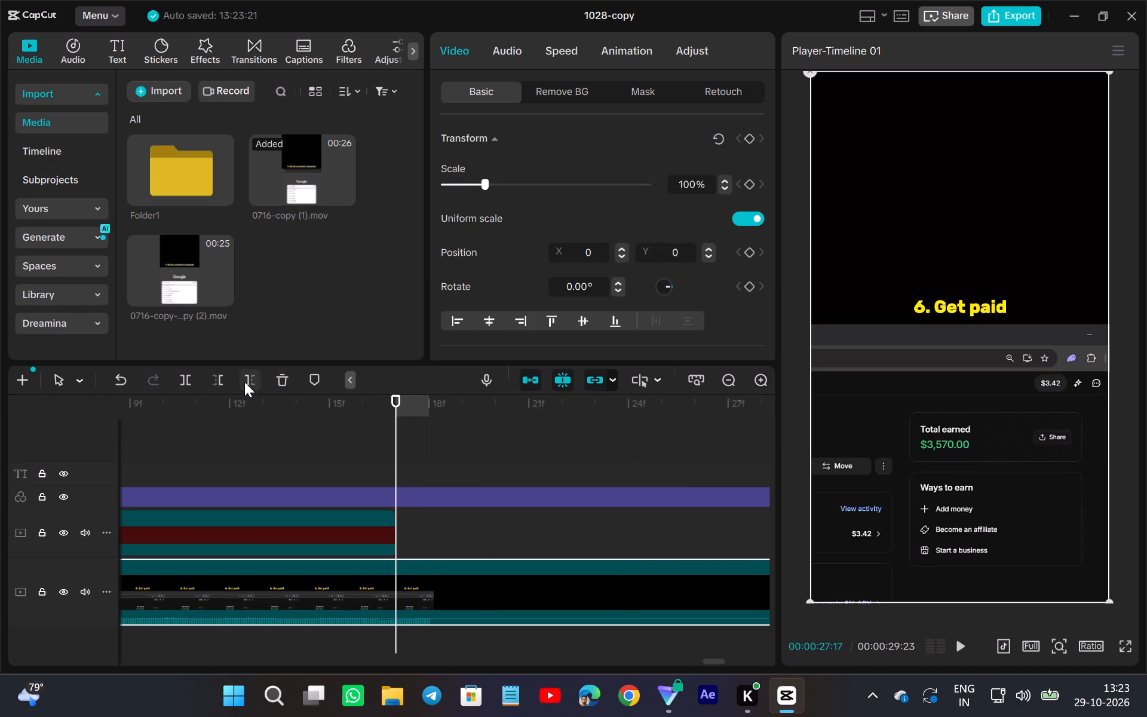
left_click(244, 382)
Show the whole timeline and return the playhead to 00:00:00:00.
scroll(615, 501, "down", 8, "ctrl")
scroll(467, 551, "down", 10, "ctrl")
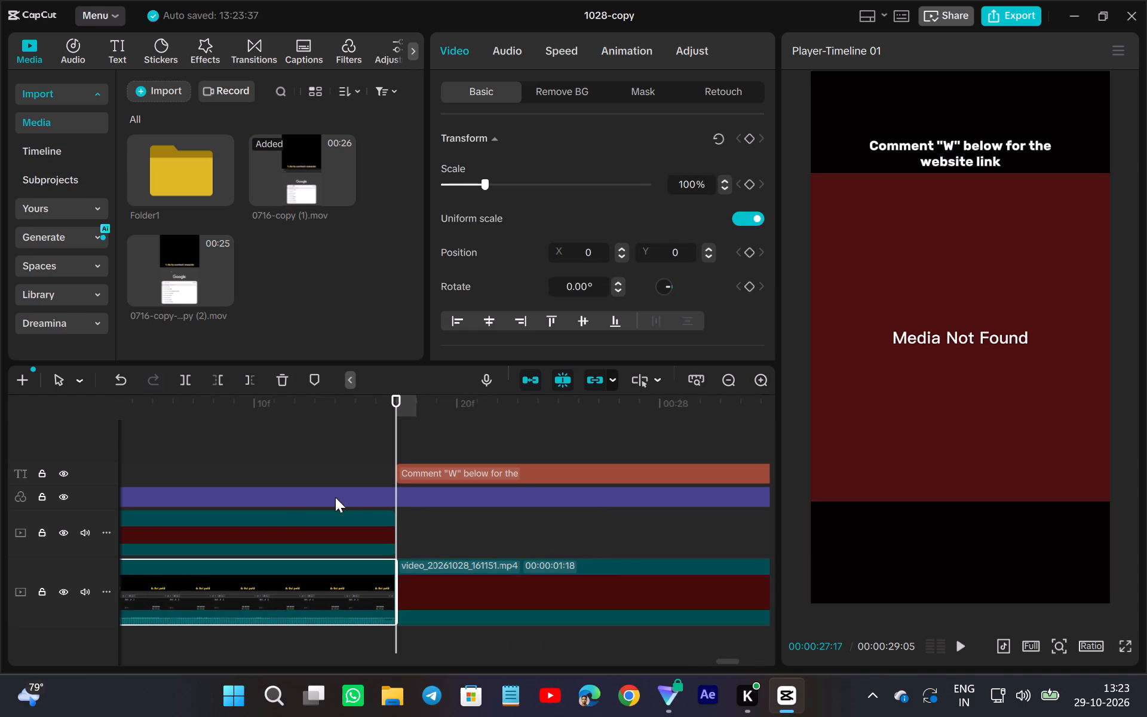
scroll(321, 494, "down", 18, "ctrl")
scroll(336, 487, "down", 17, "ctrl")
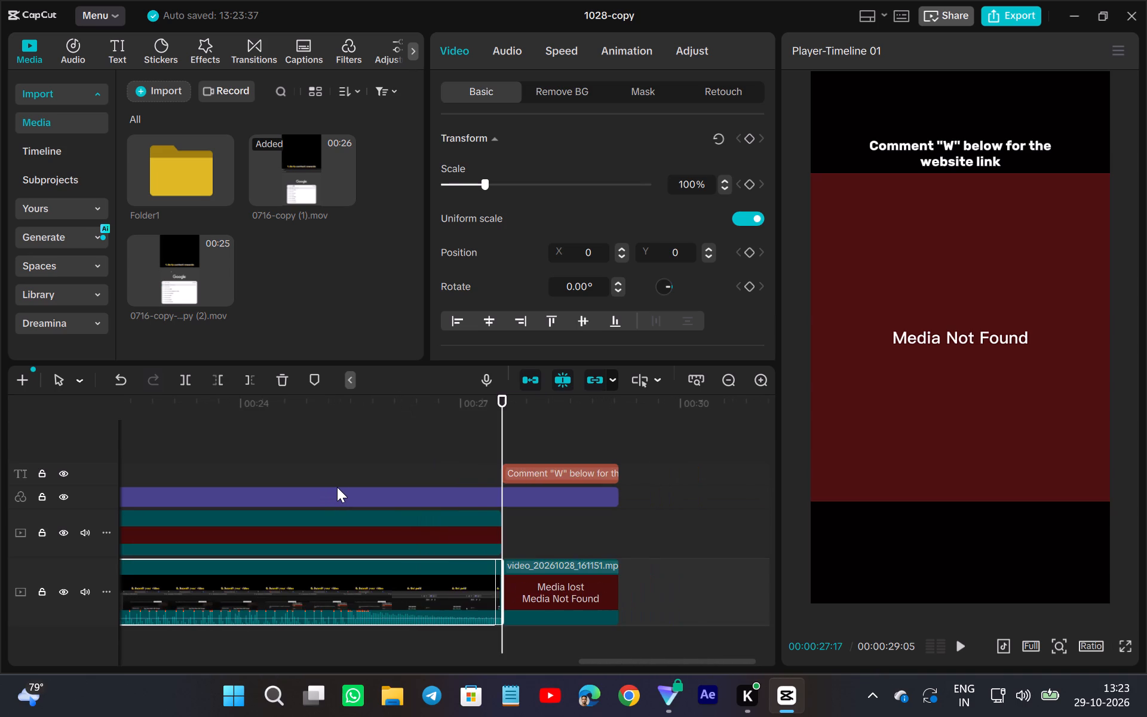
scroll(337, 487, "down", 20, "ctrl")
scroll(340, 485, "down", 2, "ctrl")
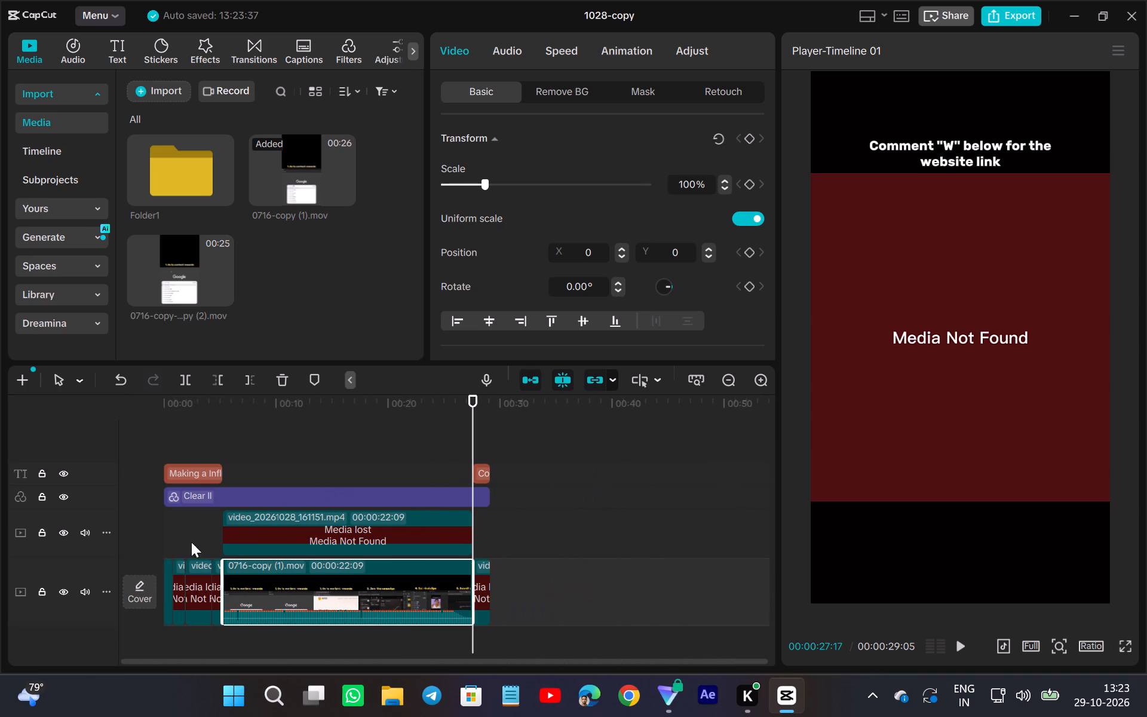
left_click(140, 549)
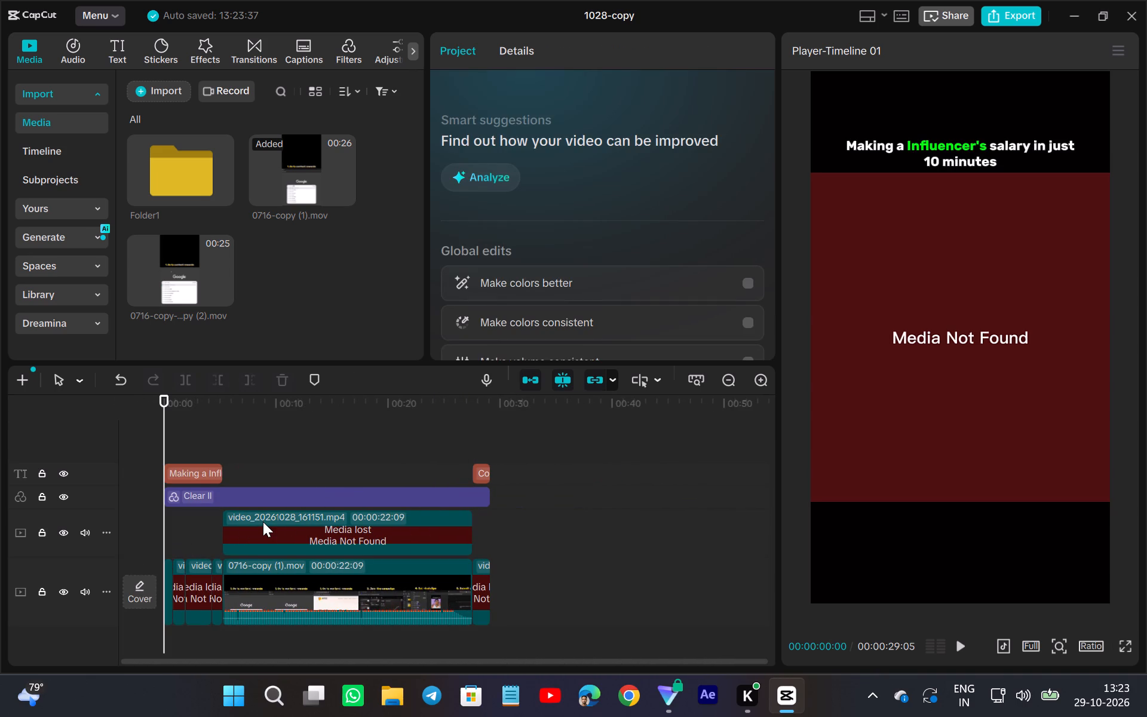
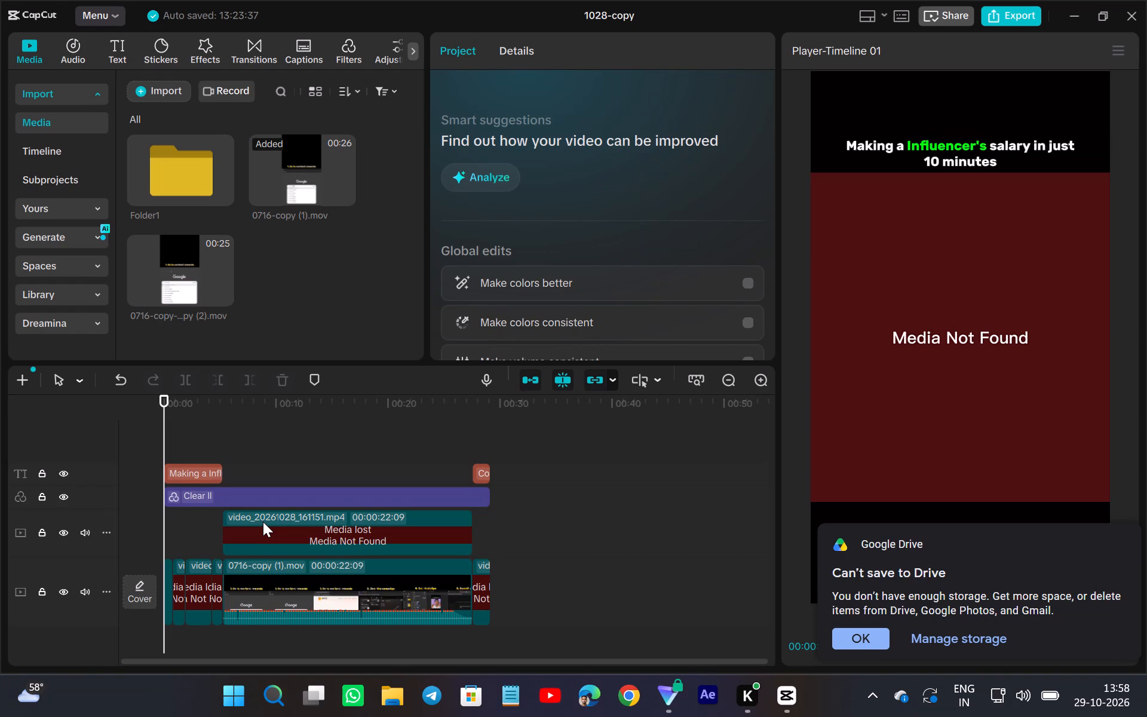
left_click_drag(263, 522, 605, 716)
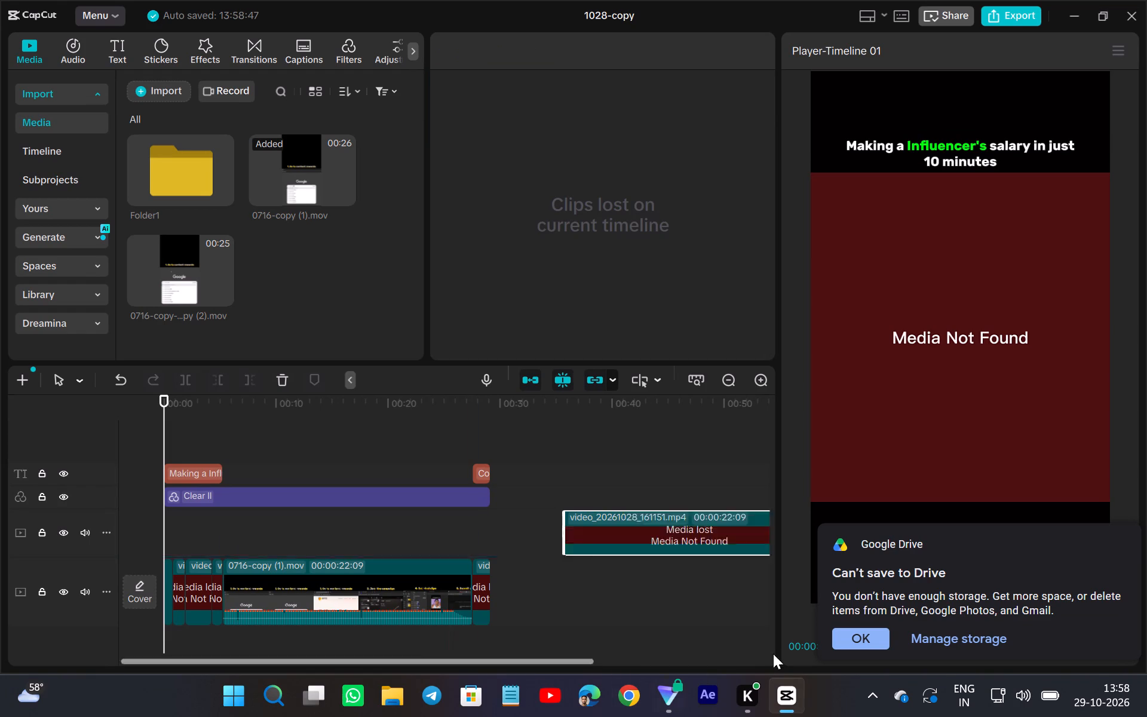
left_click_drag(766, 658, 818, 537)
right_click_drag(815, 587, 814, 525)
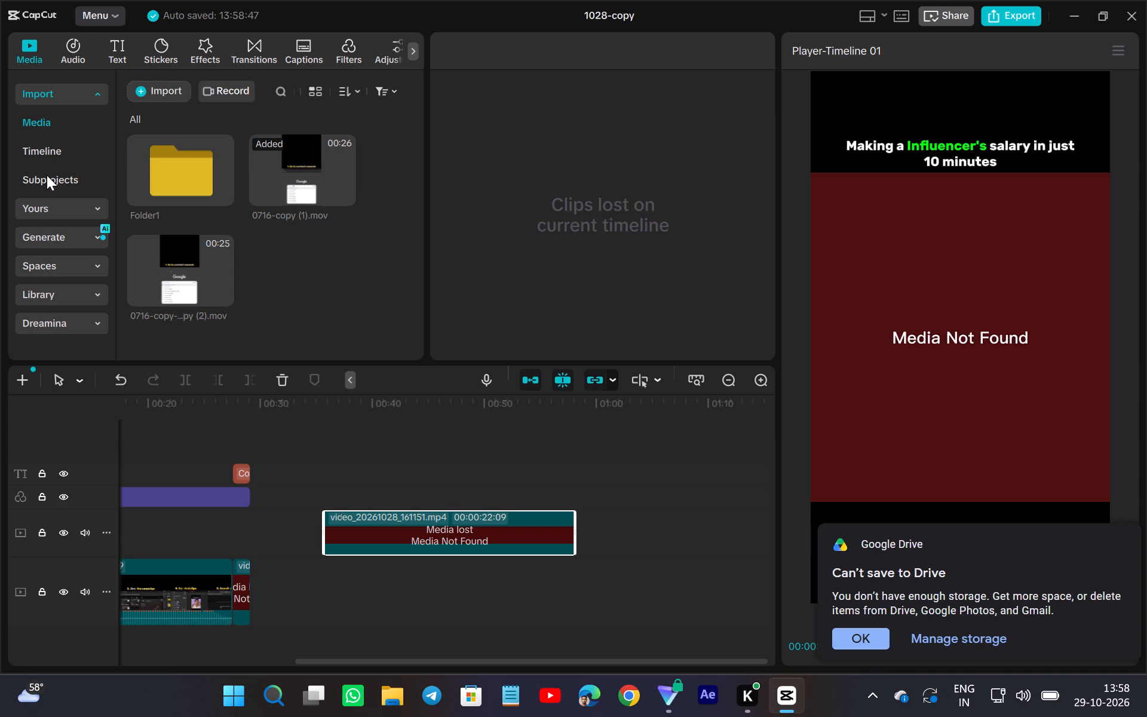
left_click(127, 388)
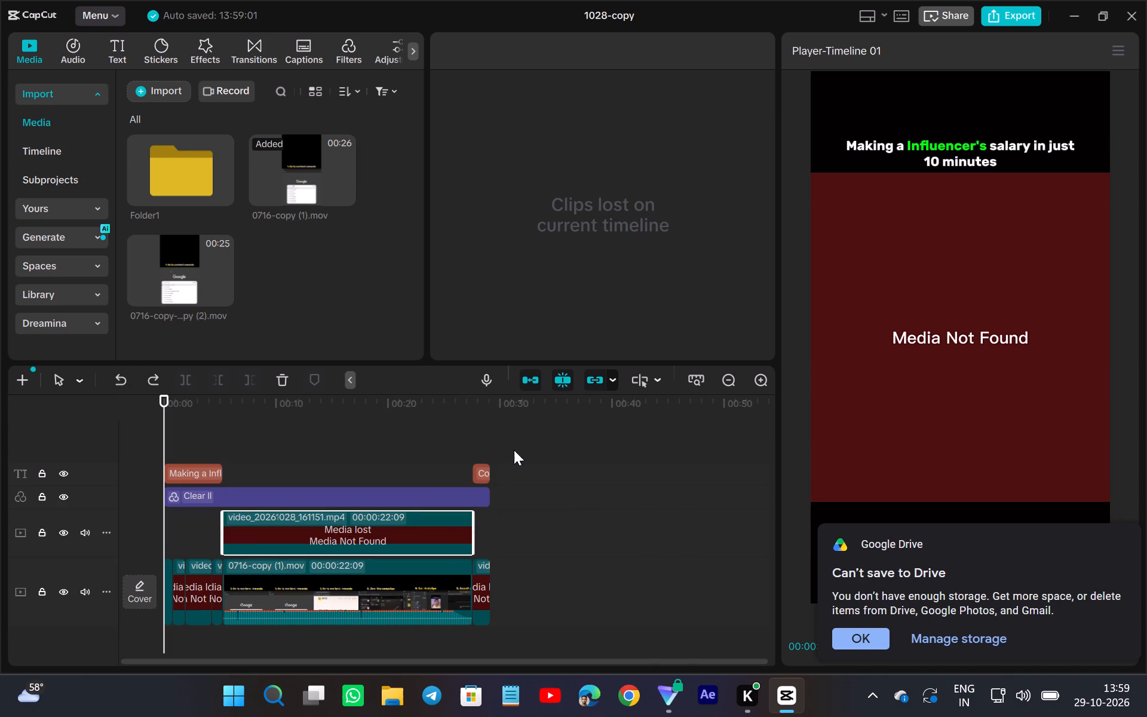
Dismiss the Google Drive storage notification.
left_click(1115, 551)
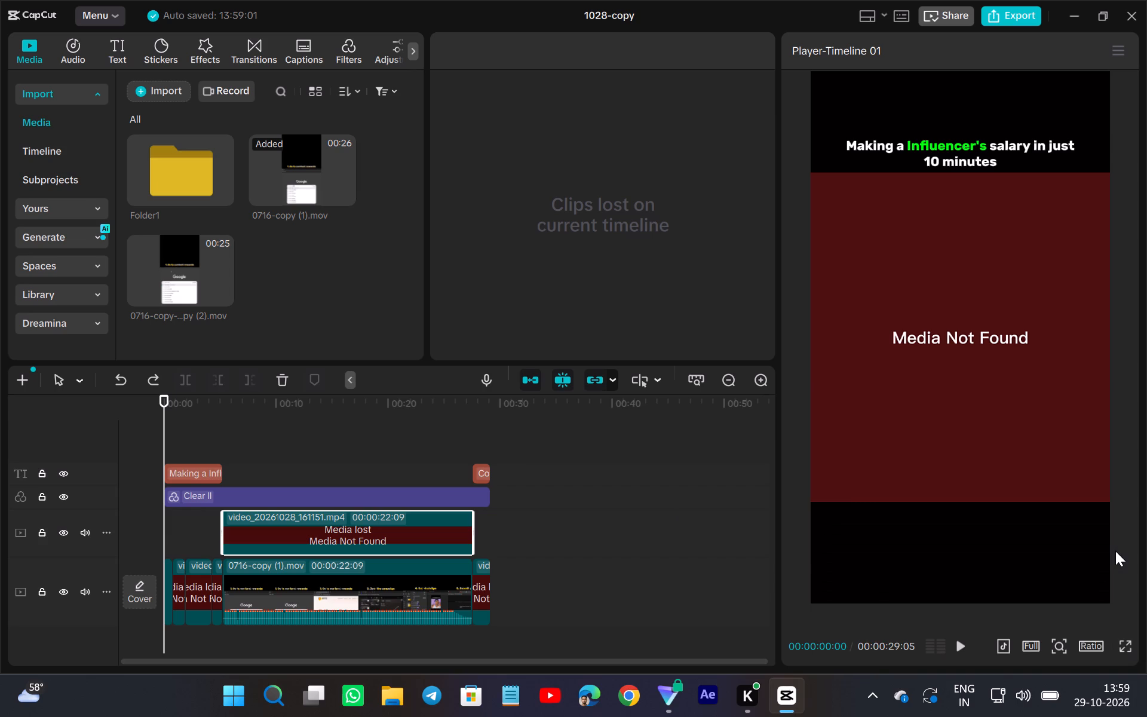
Combine the short lost-media clips before 0716-copy (1).mov on the main track into one compound clip.
scroll(237, 604, "down", 1)
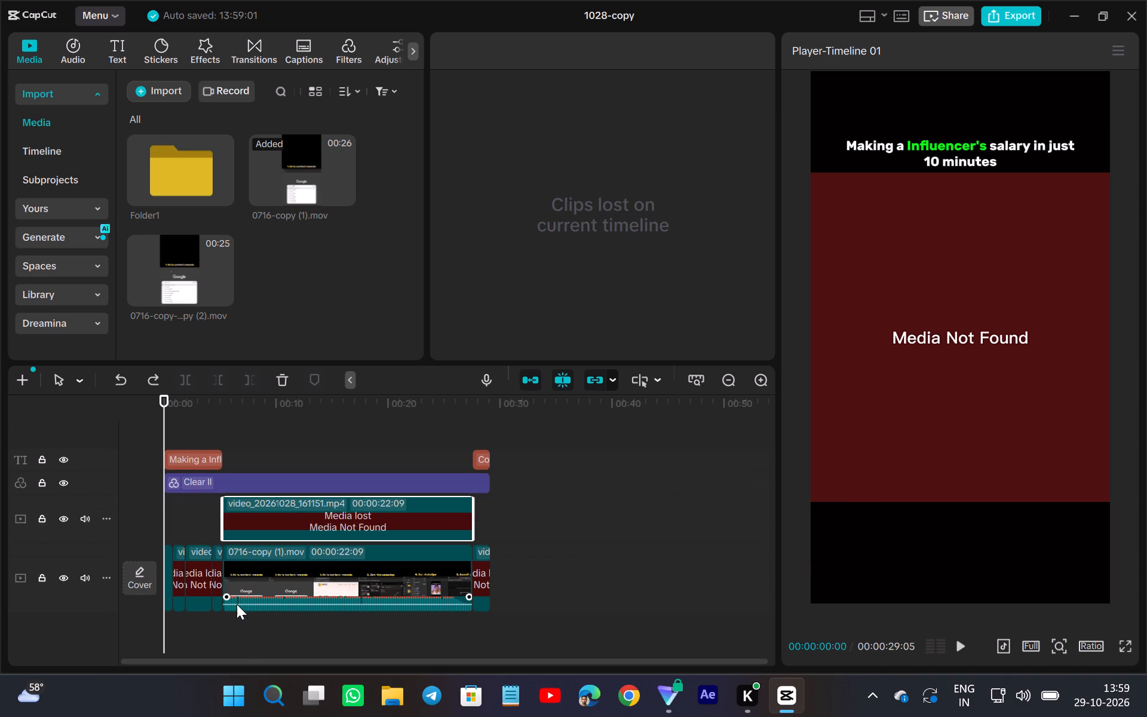
scroll(237, 604, "down", 2)
left_click_drag(219, 627, 162, 582)
right_click(197, 569)
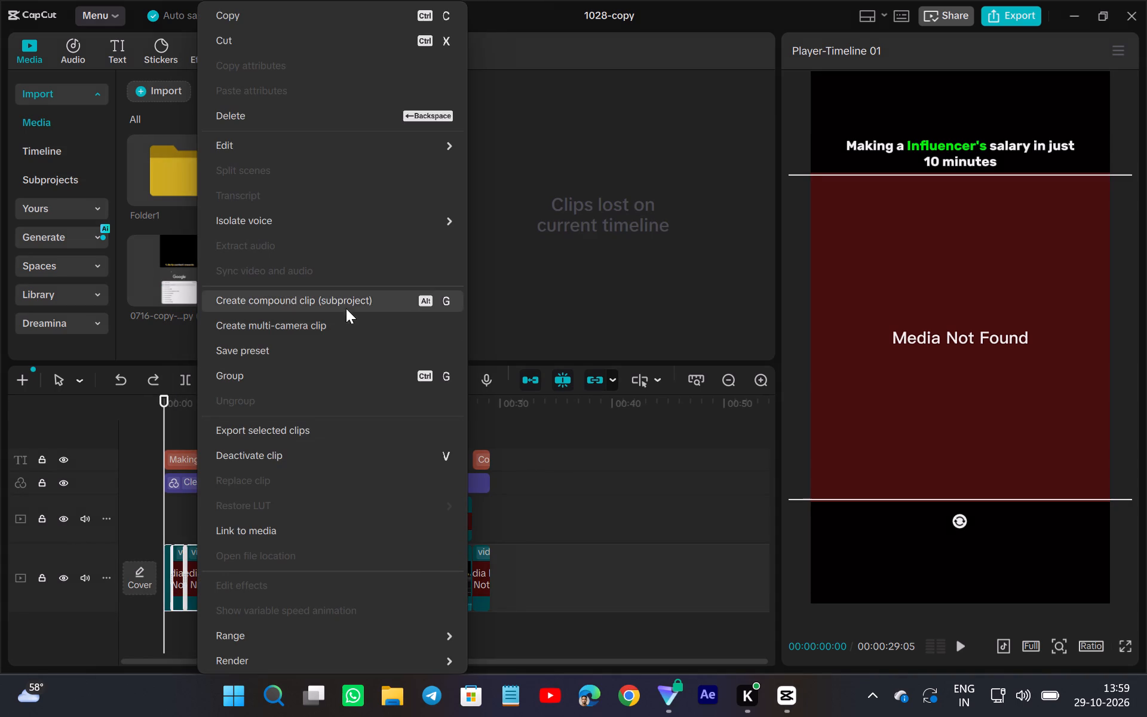
left_click(338, 298)
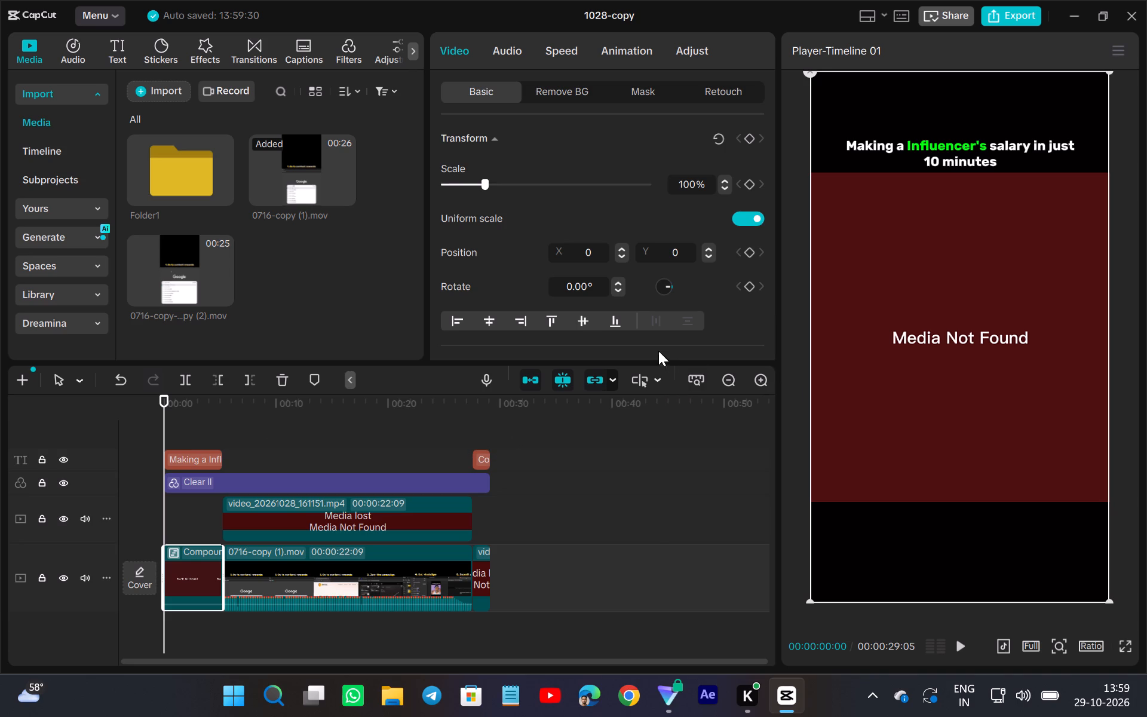
Import video_20261028_161335.mp4 from the Mobile Devices folder in Downloads into the project media.
left_click(752, 379)
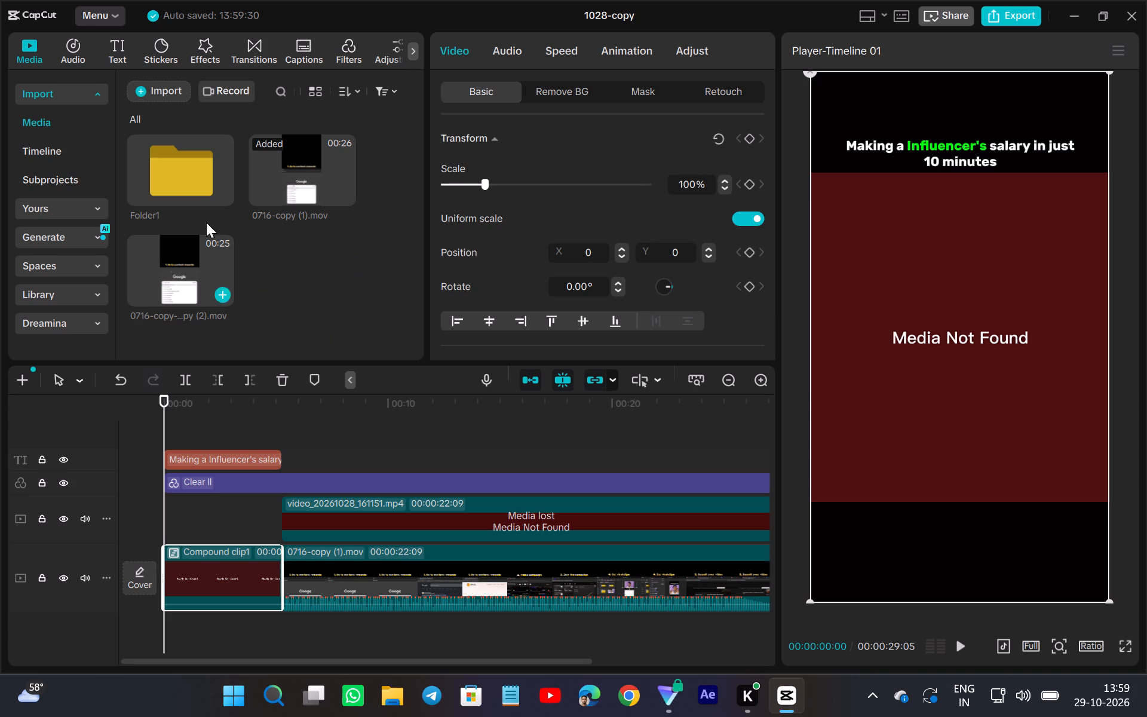
left_click(163, 90)
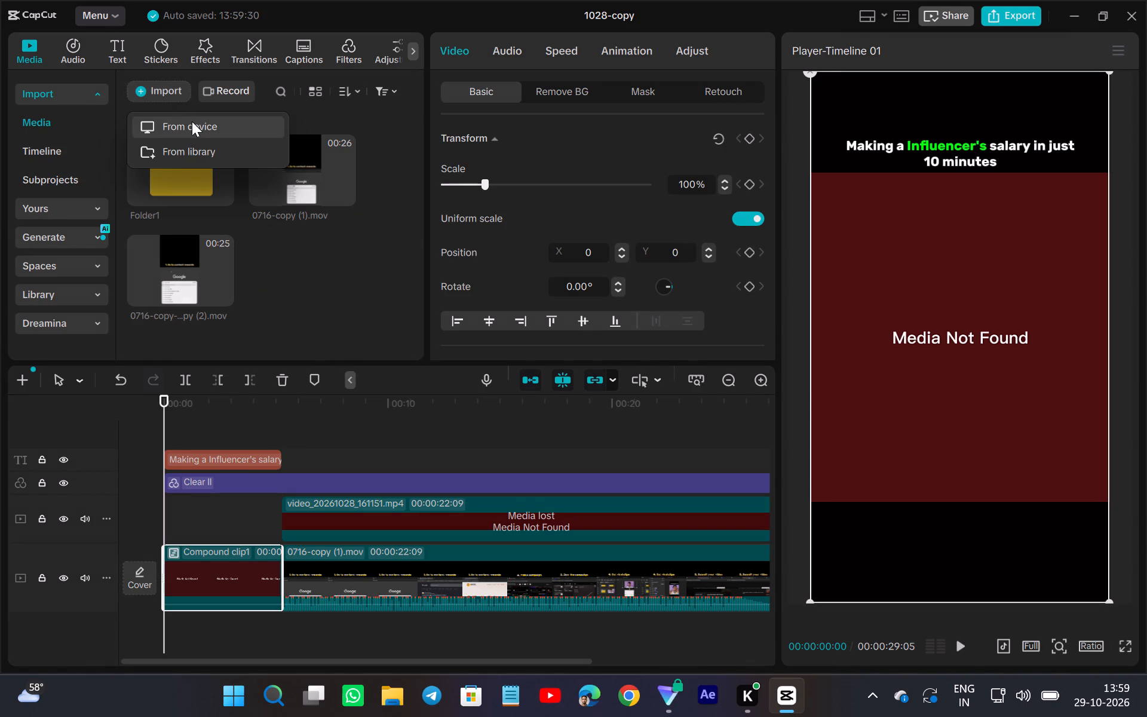
left_click(203, 128)
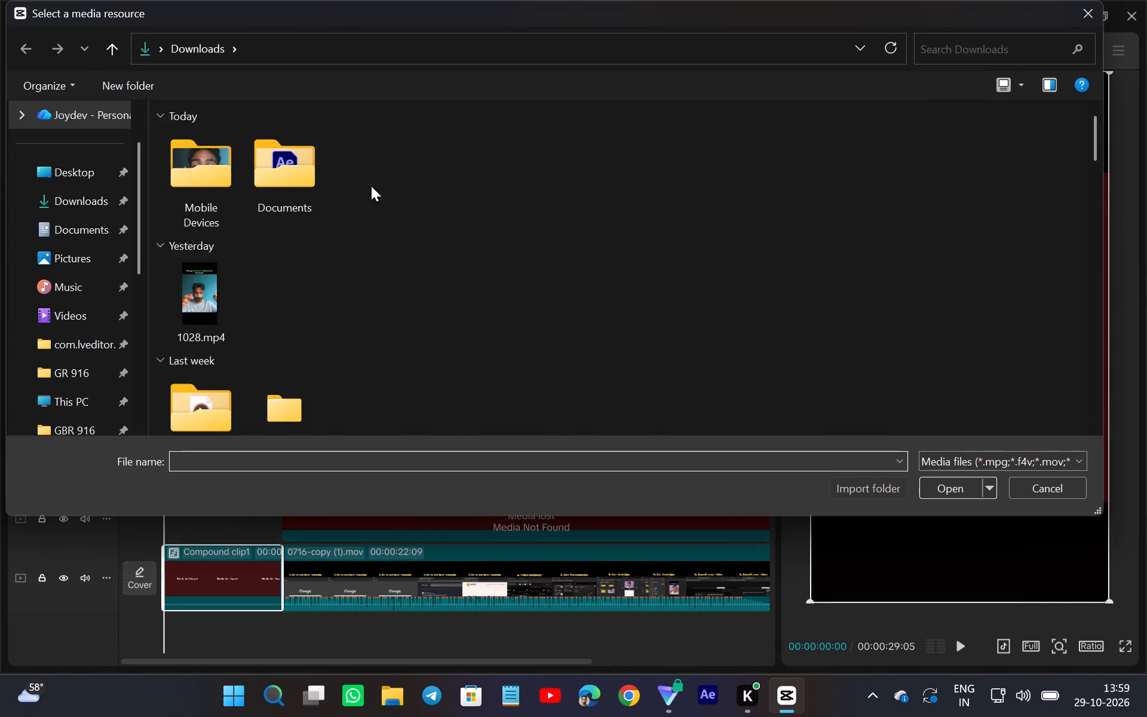
double_click(218, 143)
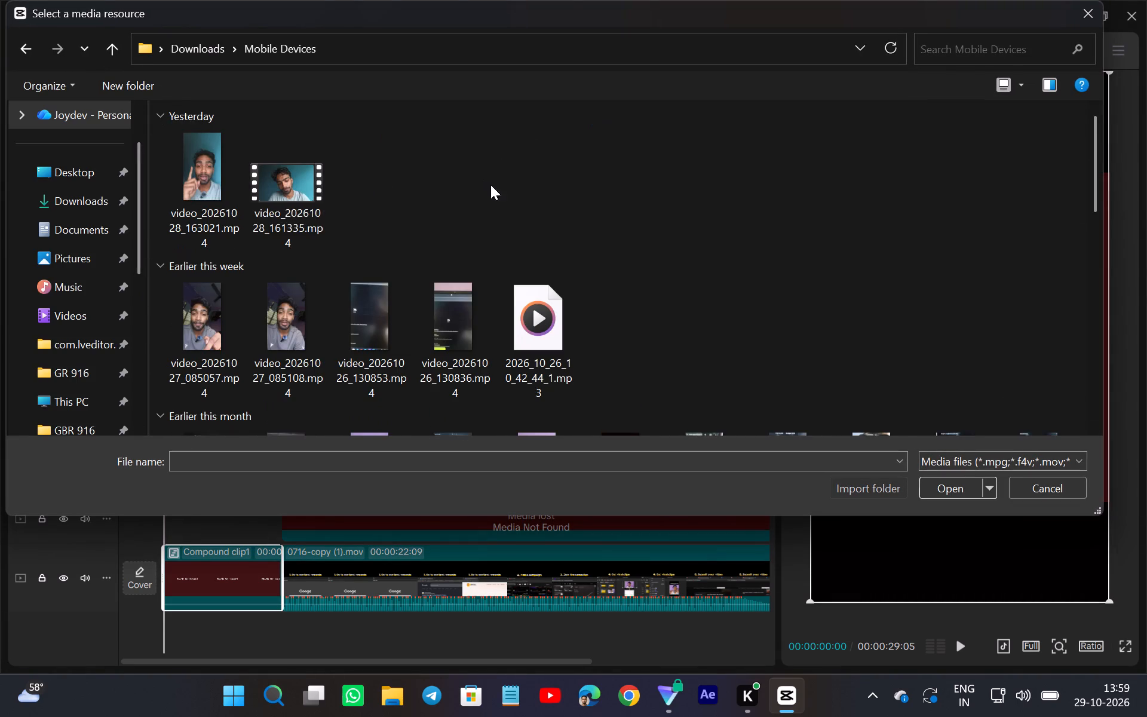
left_click(297, 196)
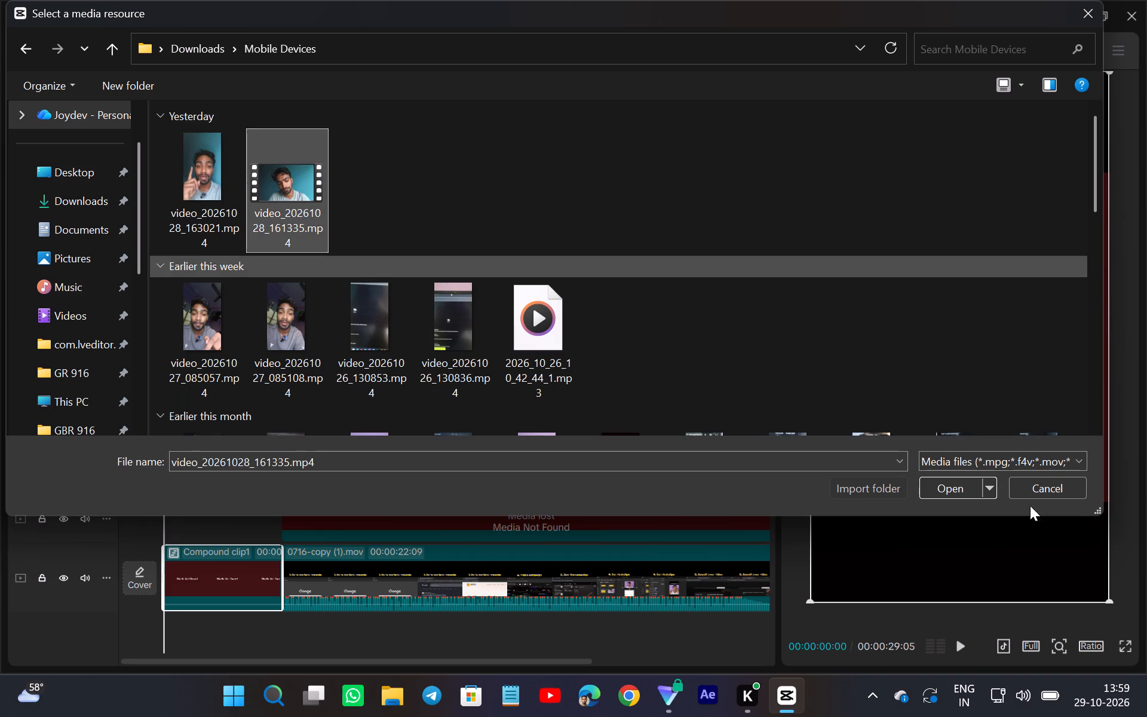
left_click(964, 486)
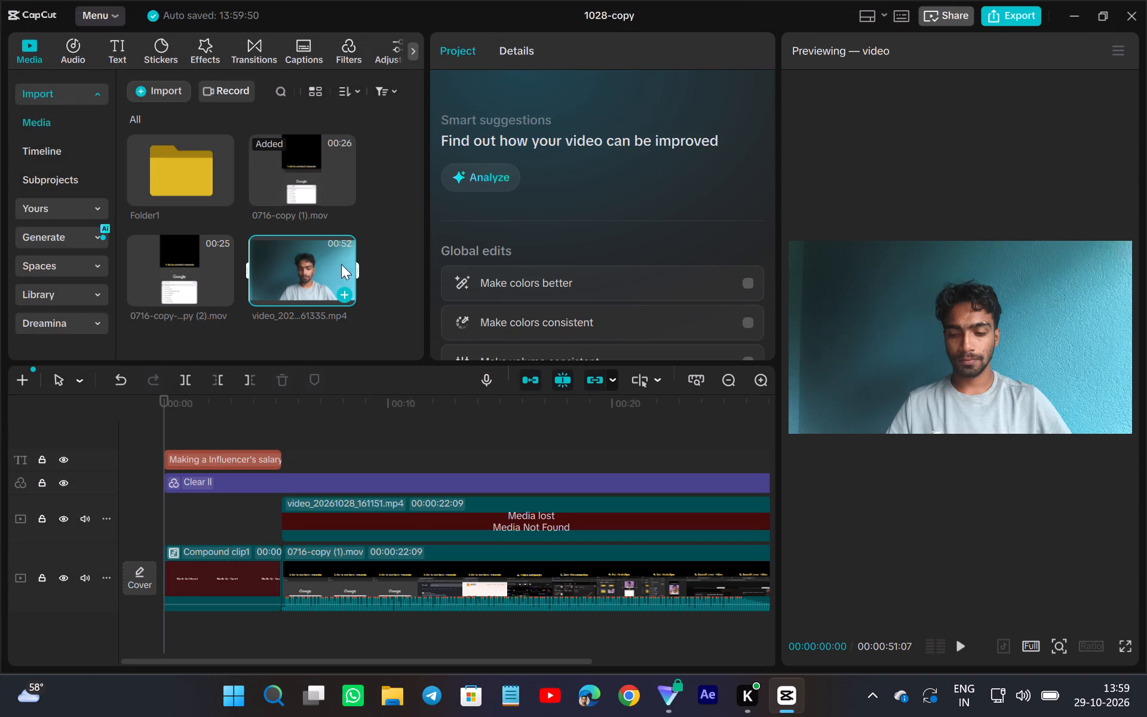
Replace the compound clip with the section of video_20261028_161335.mp4 starting as the man handles the blue bottle, keeping the original video effect.
left_click_drag(326, 265, 229, 571)
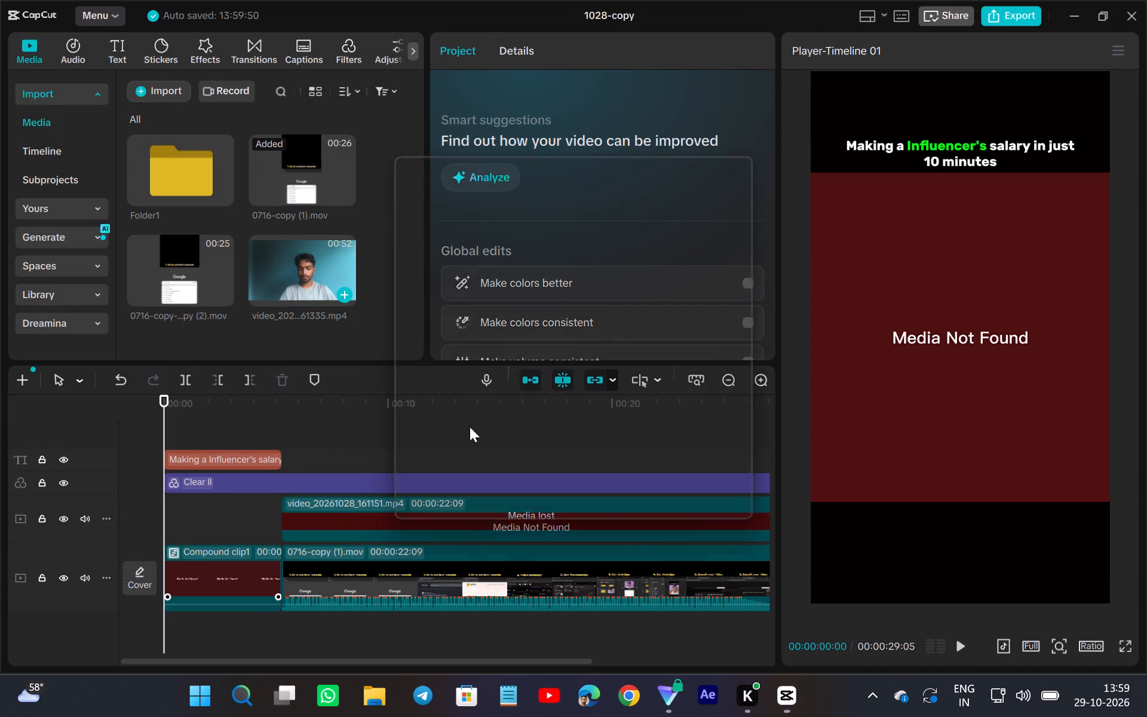
left_click_drag(646, 437, 571, 461)
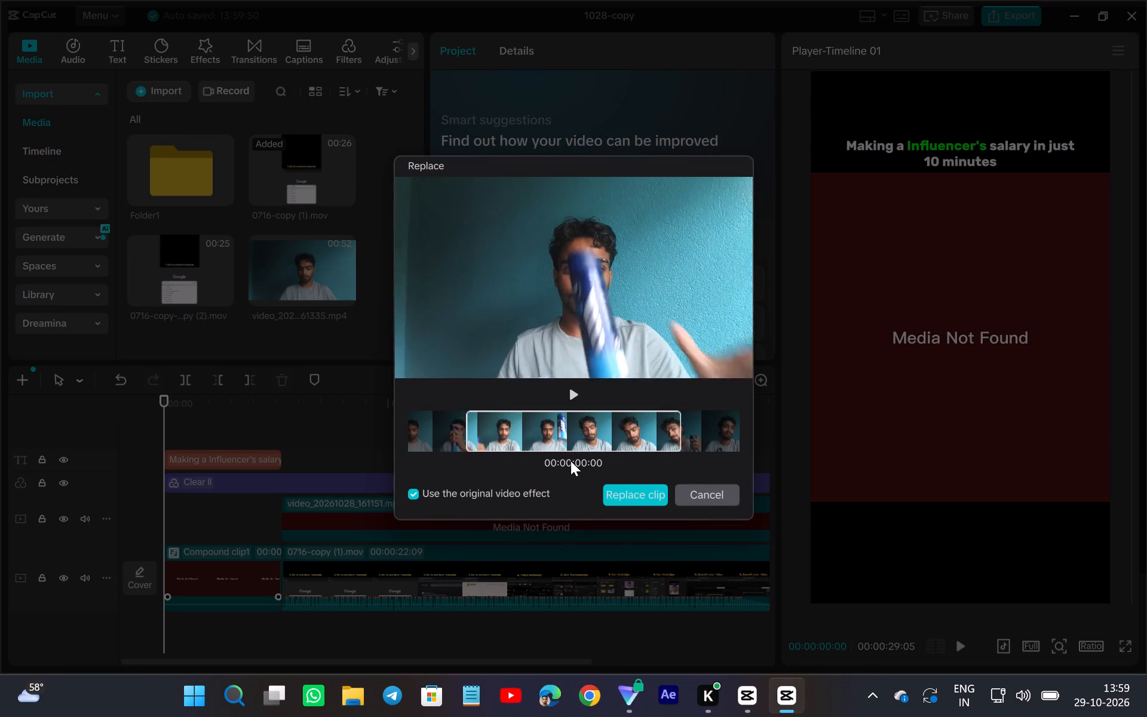
left_click_drag(571, 461, 525, 492)
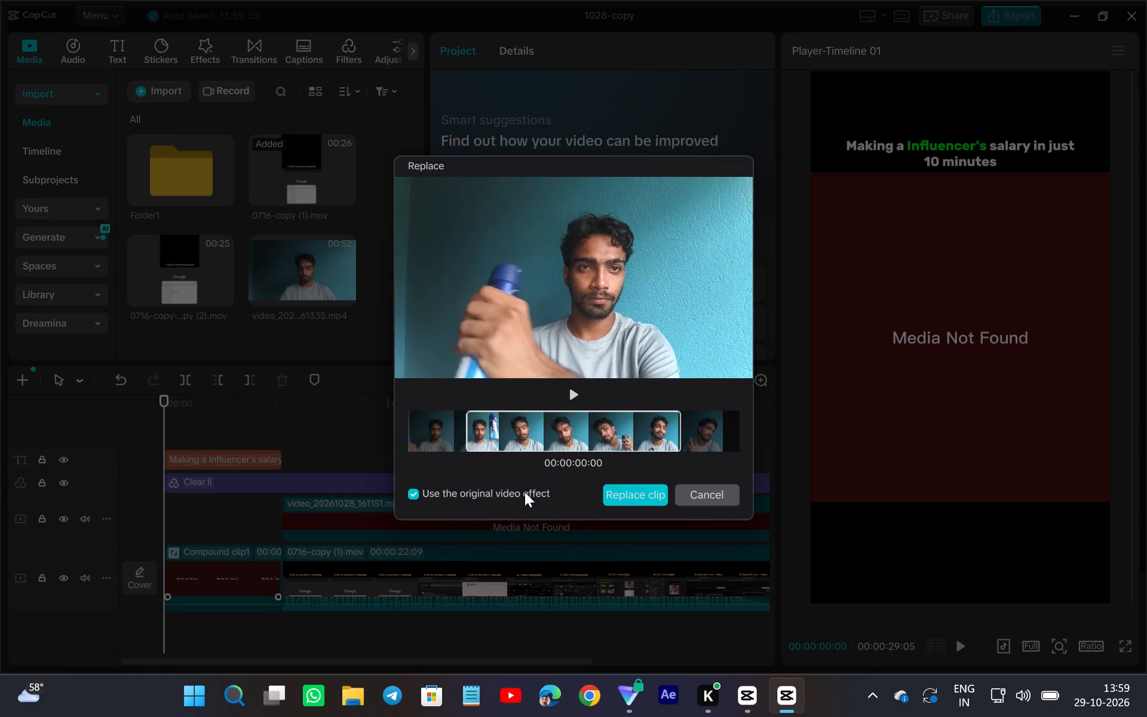
left_click_drag(525, 492, 542, 511)
left_click_drag(542, 511, 542, 513)
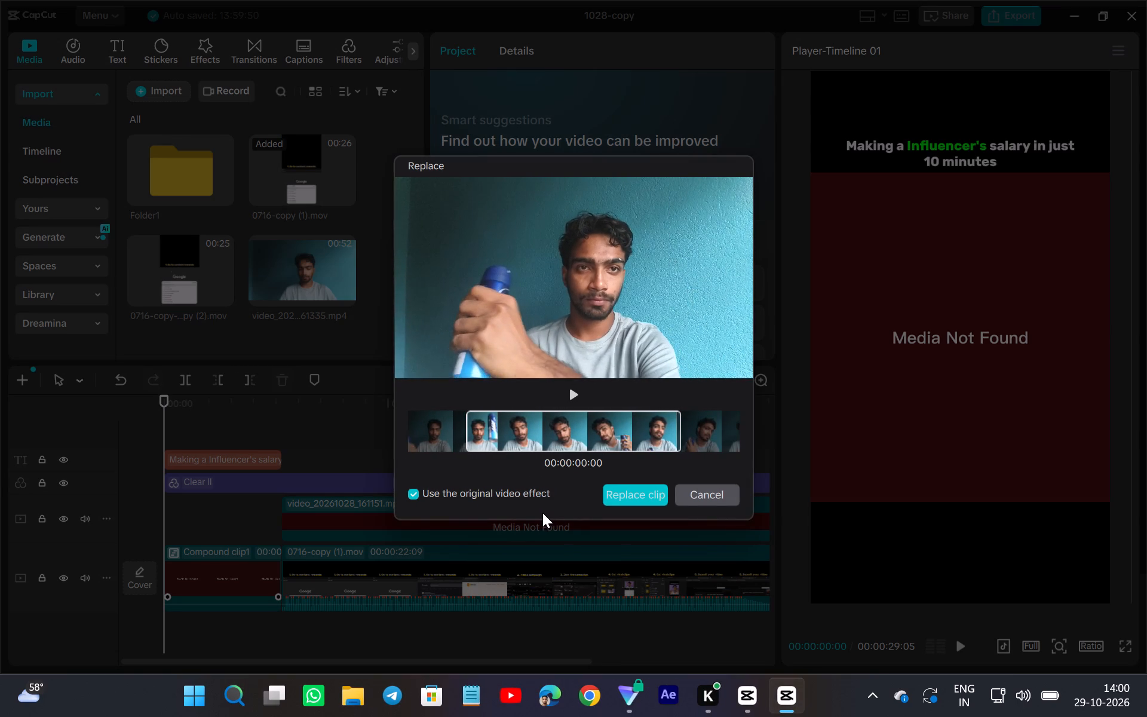
left_click_drag(542, 513, 538, 516)
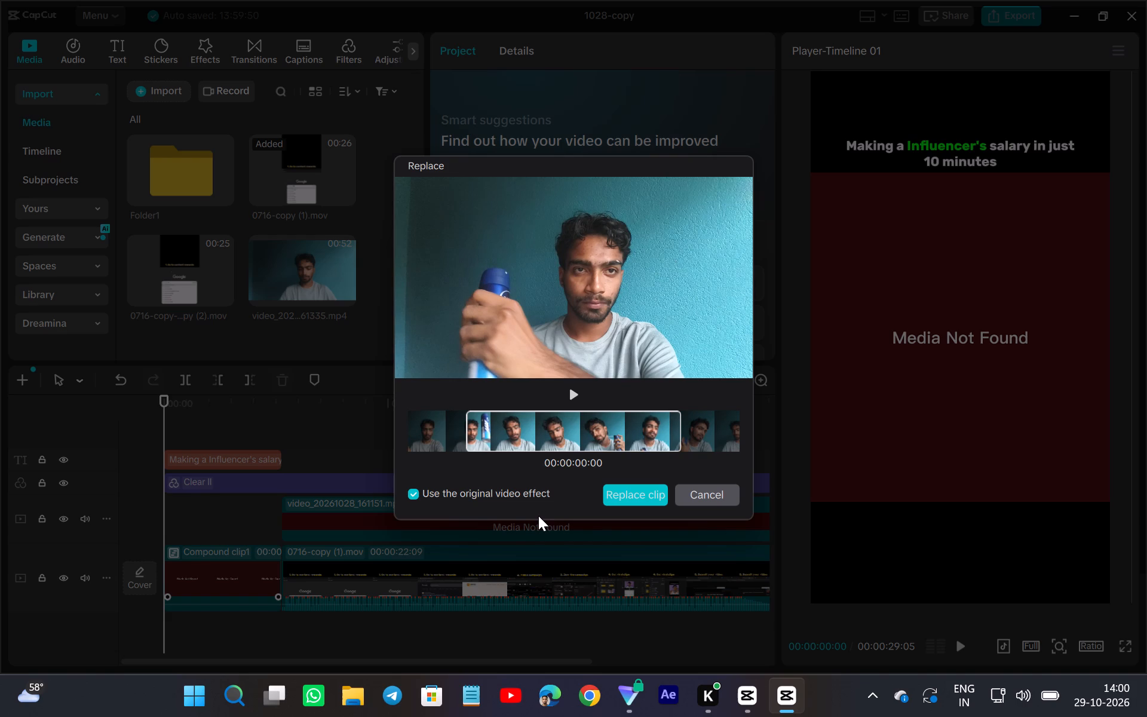
left_click_drag(538, 516, 533, 523)
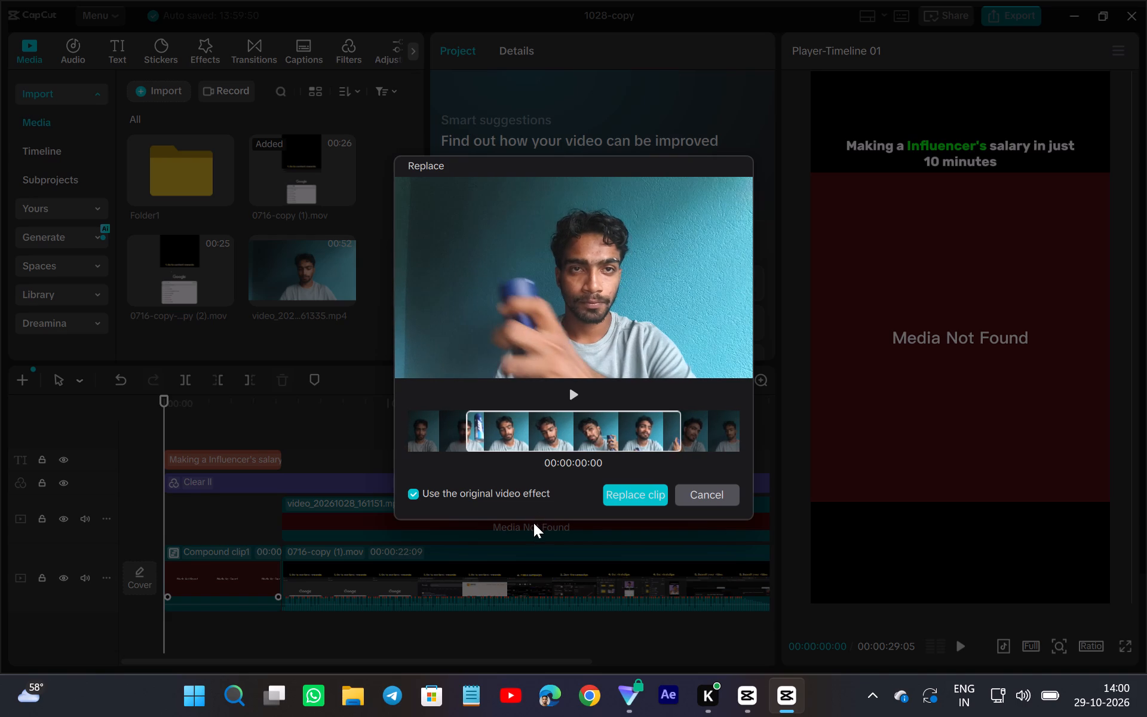
left_click_drag(533, 523, 540, 530)
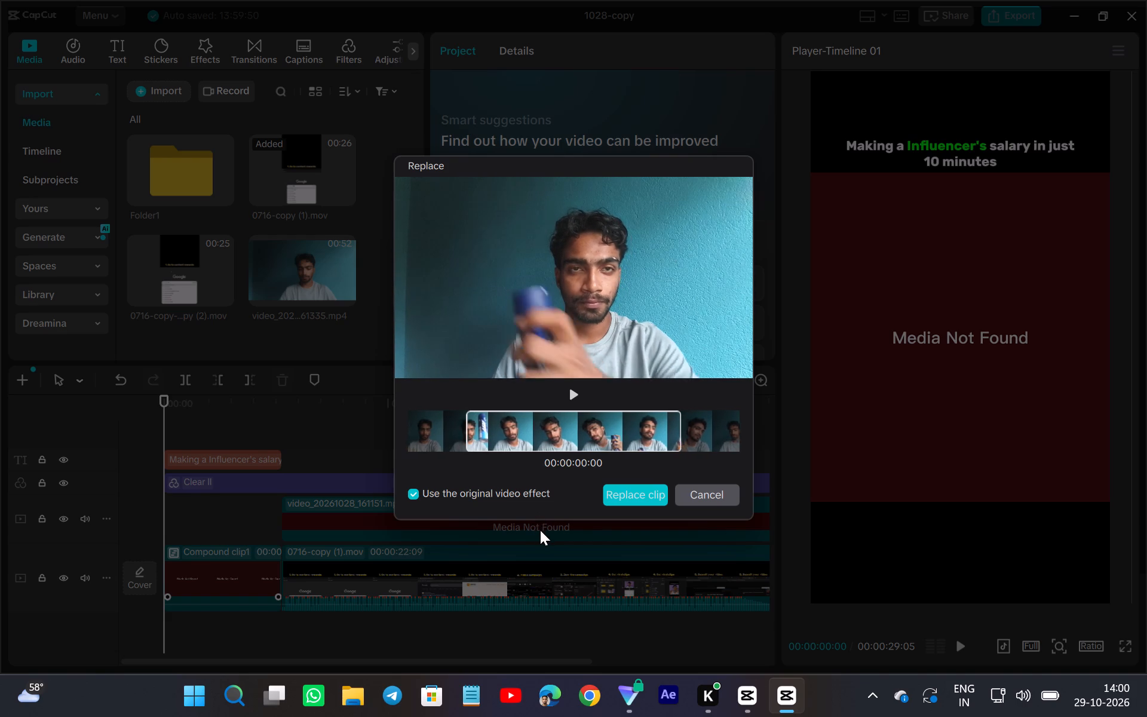
left_click_drag(540, 530, 562, 546)
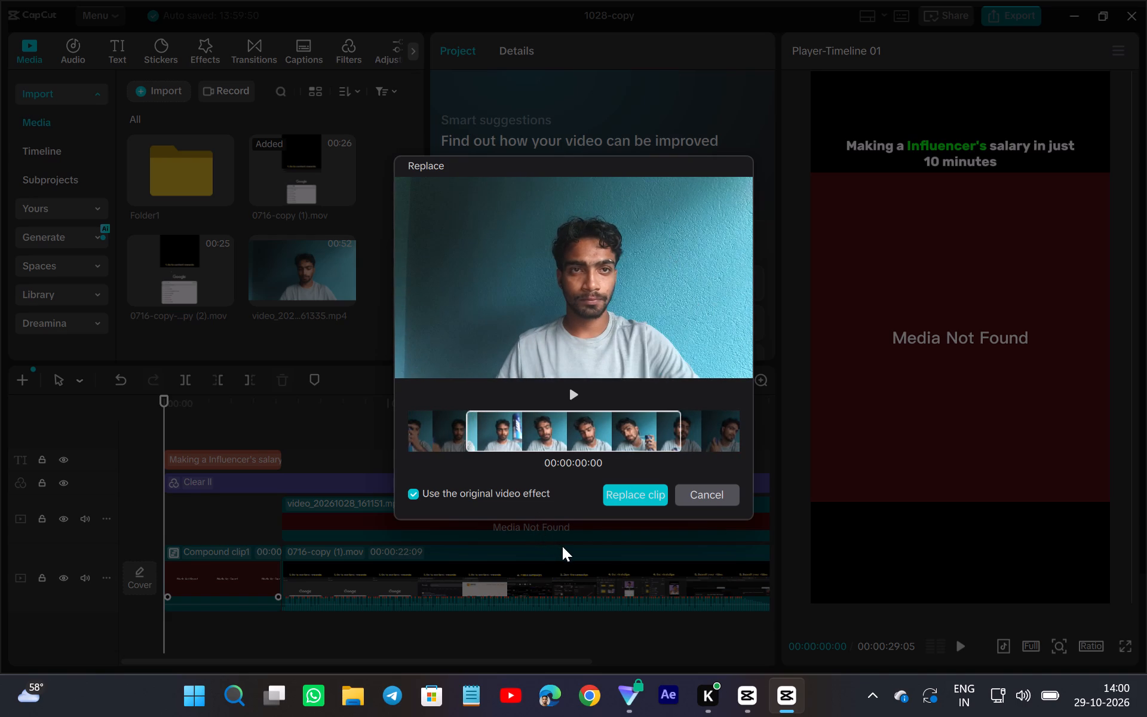
left_click_drag(562, 546, 562, 547)
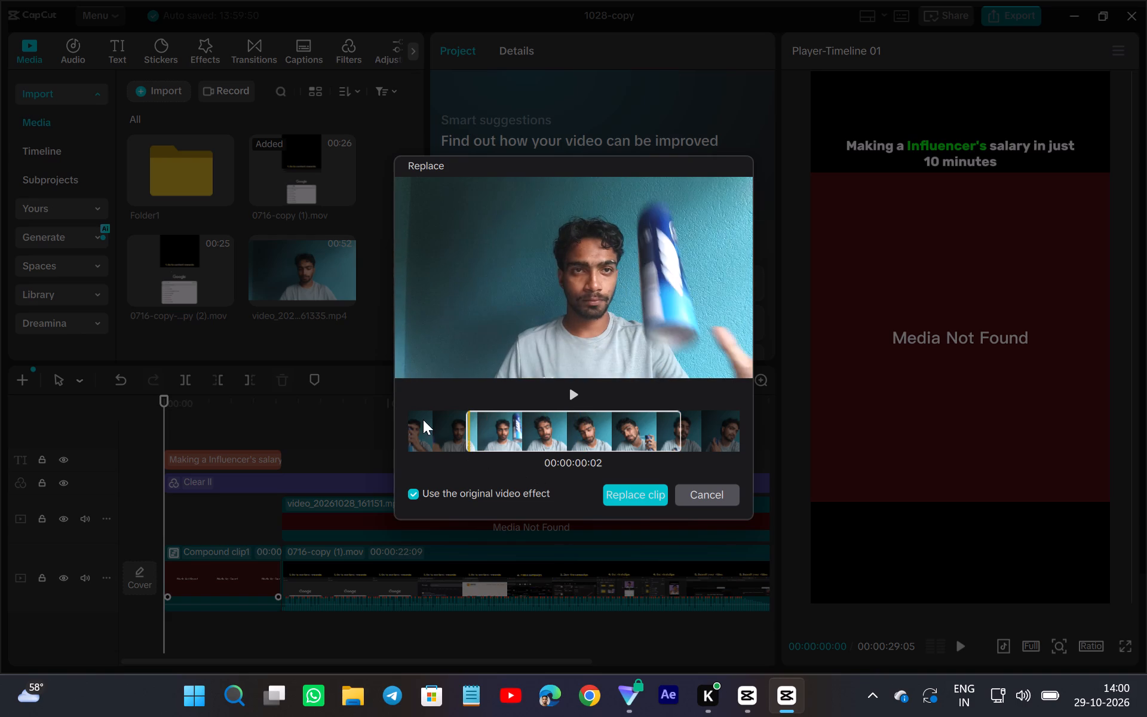
left_click(573, 396)
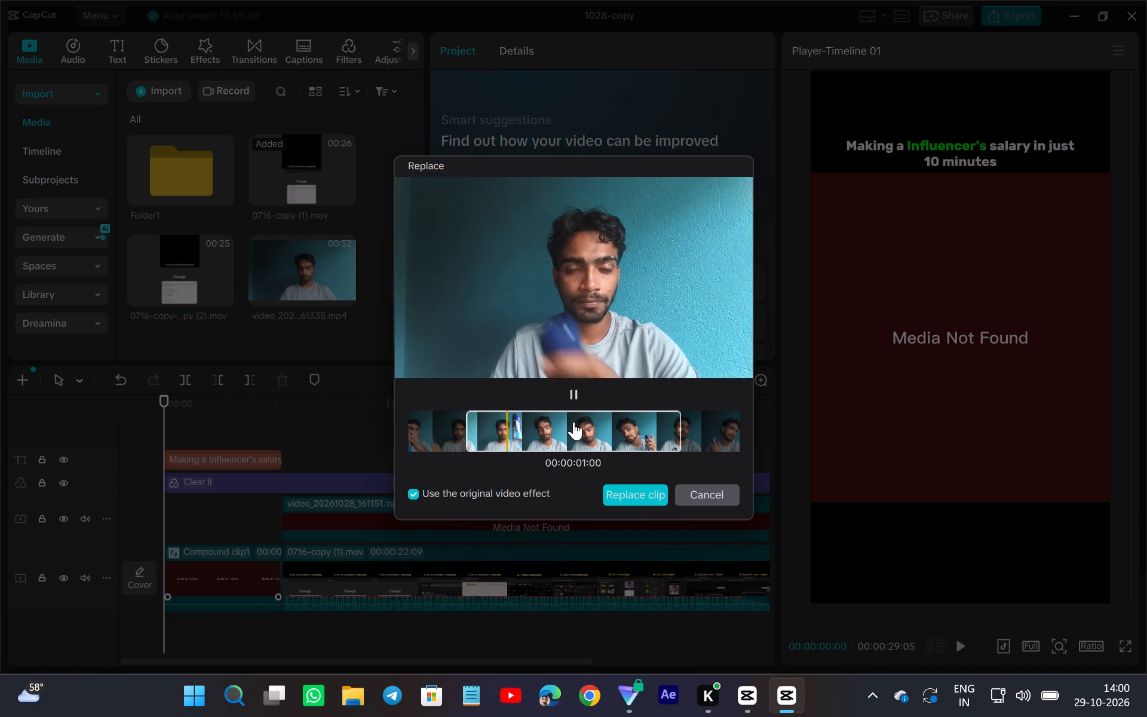
left_click_drag(573, 422, 567, 433)
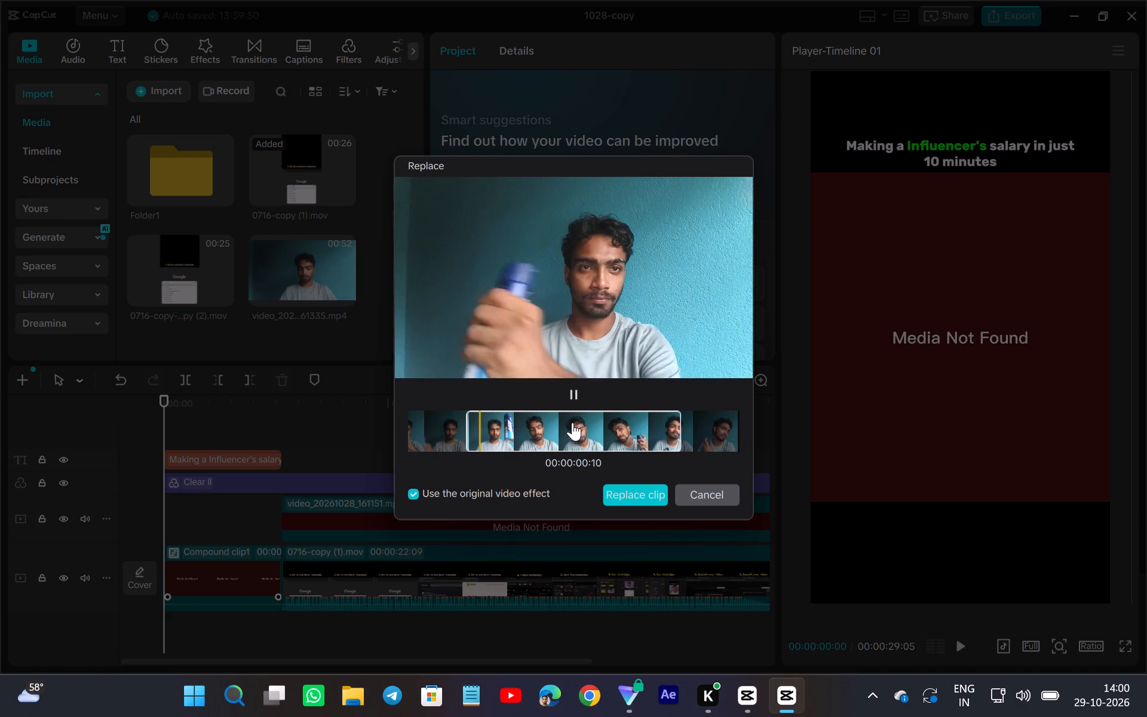
left_click(616, 500)
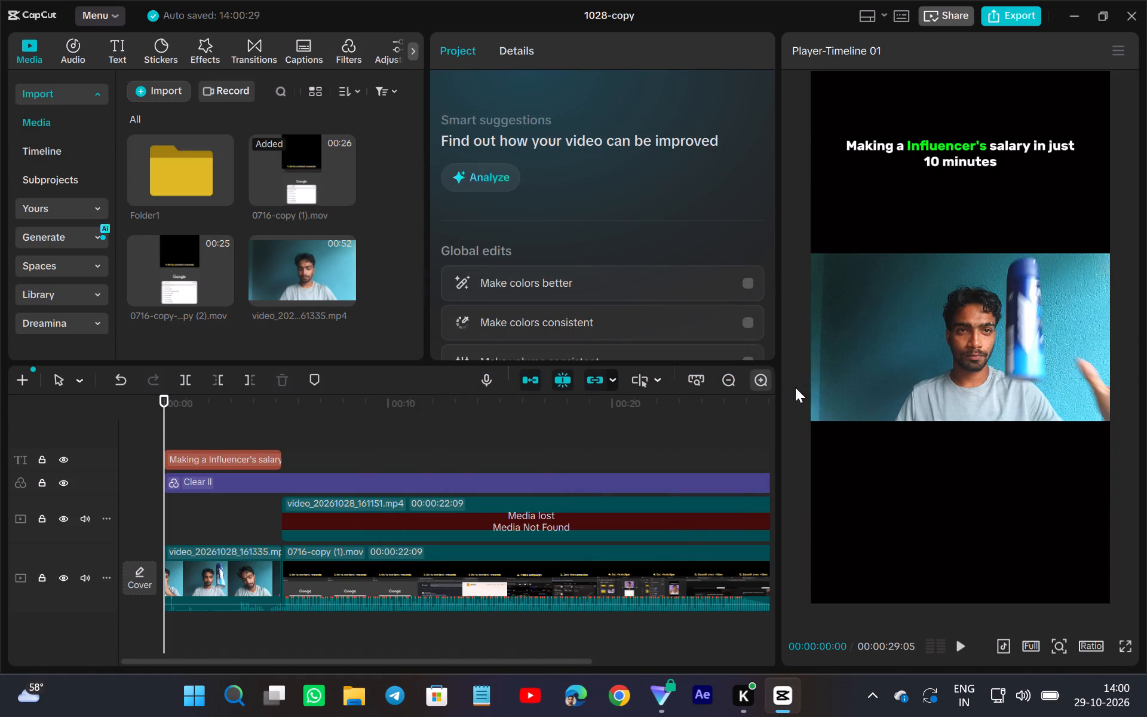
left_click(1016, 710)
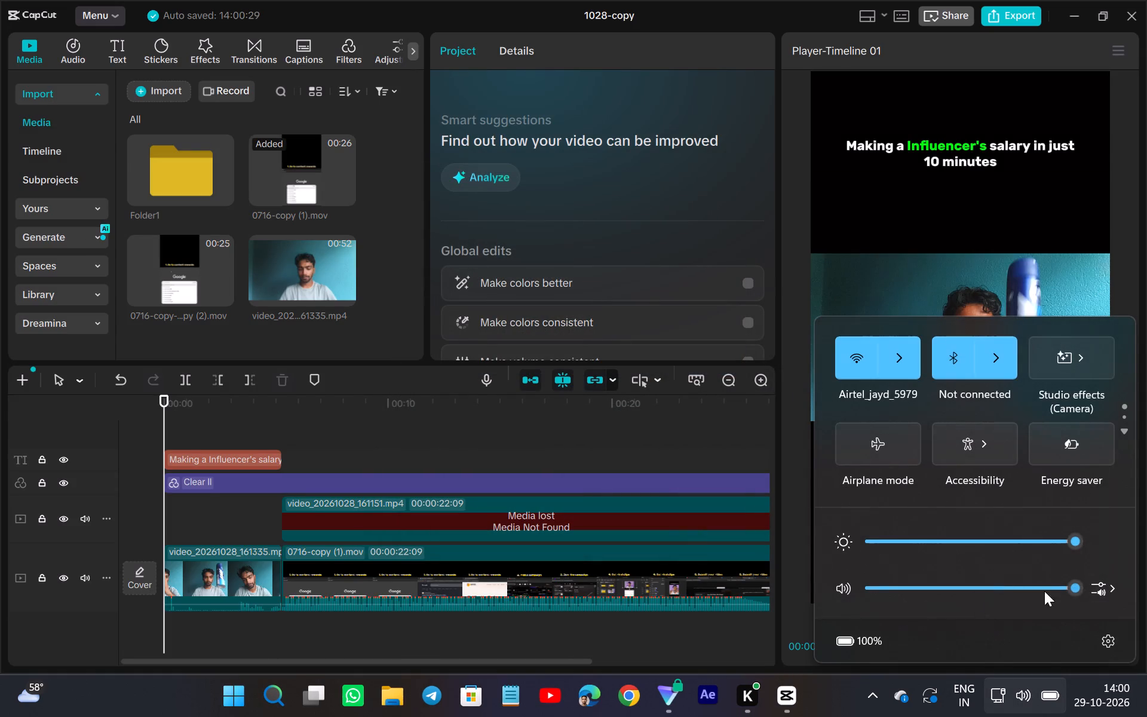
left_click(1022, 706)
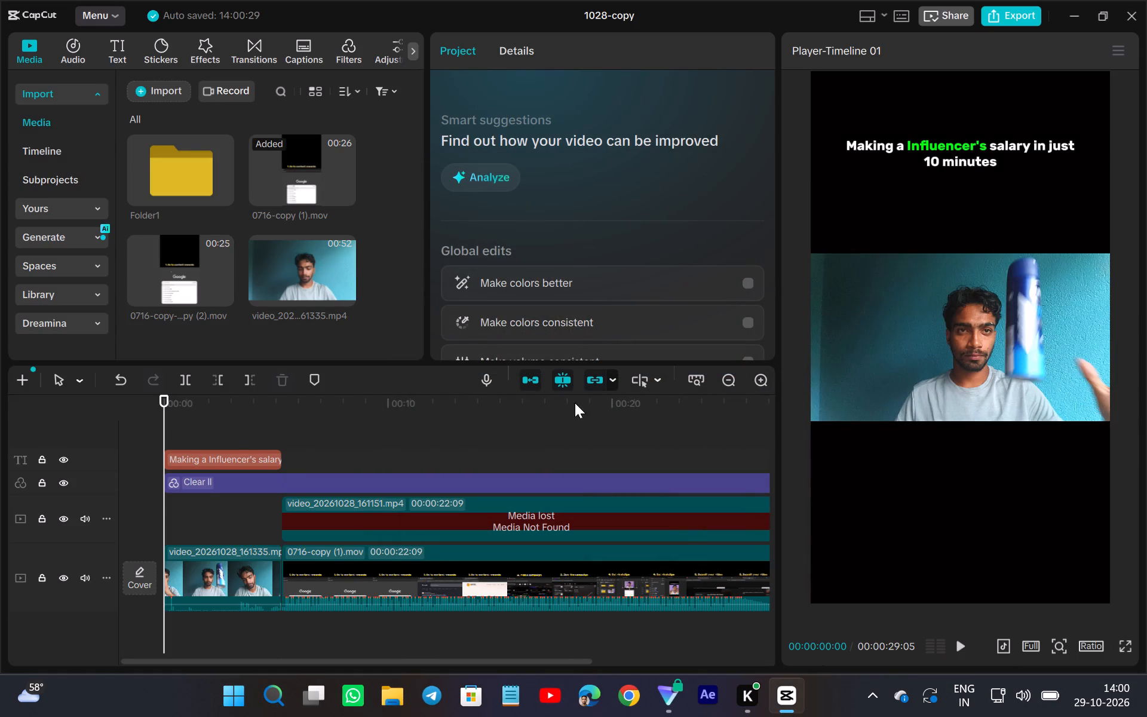
Mute the video_20261028_161335.mp4 clip at the start of the main track by setting its volume to -∞ dB.
left_click(225, 578)
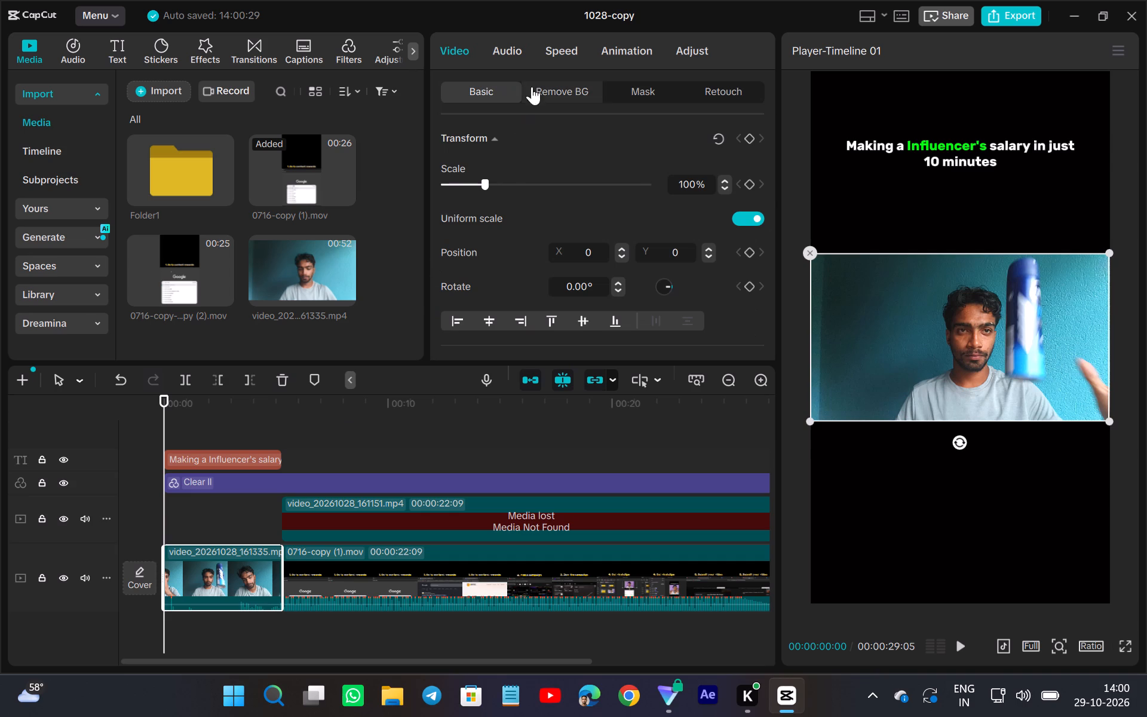
left_click(516, 59)
left_click_drag(568, 189, 338, 197)
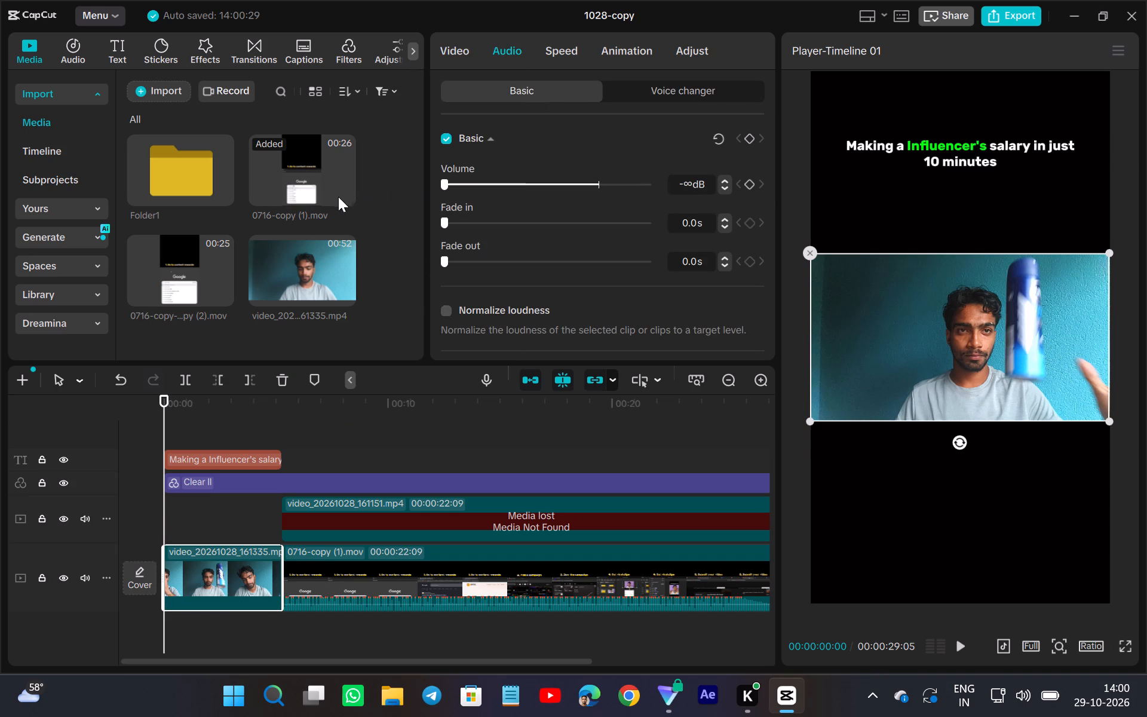
left_click_drag(338, 197, 338, 196)
Examine the video_20261028_161335.mp4 clip at the start and the lost-media clip under the Comment "W" text at the end of the main track.
left_click(771, 380)
scroll(289, 559, "down", 1)
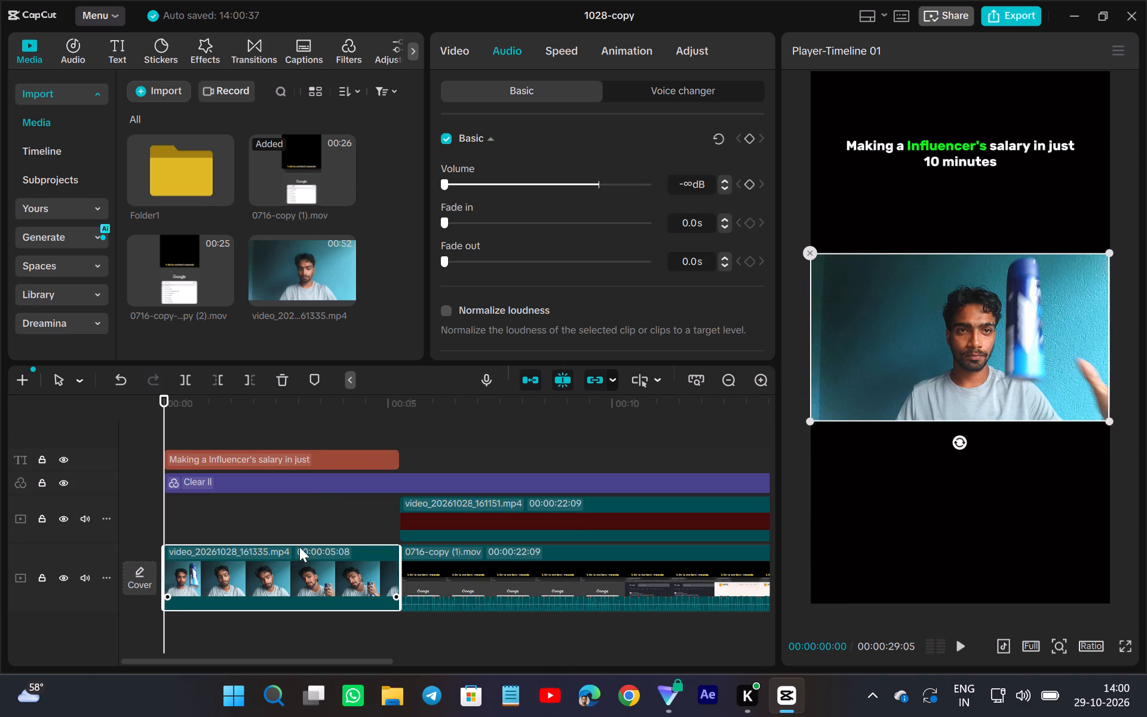
scroll(299, 547, "down", 1)
scroll(624, 576, "left", 11)
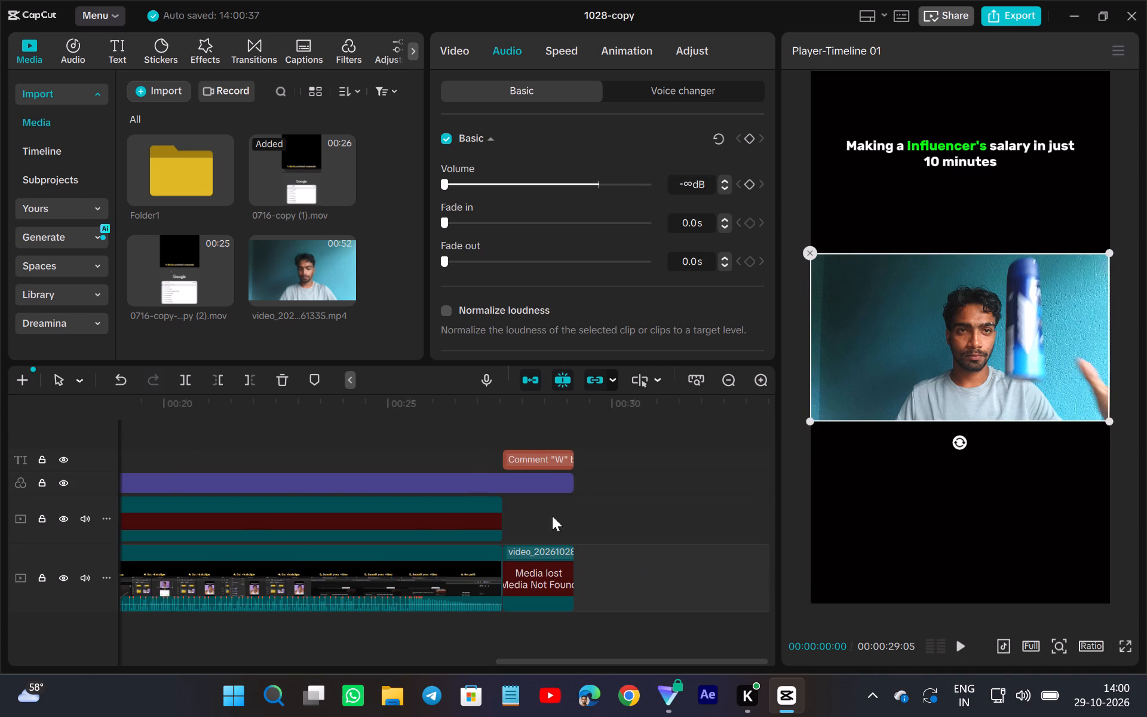
left_click(552, 516)
left_click(560, 581)
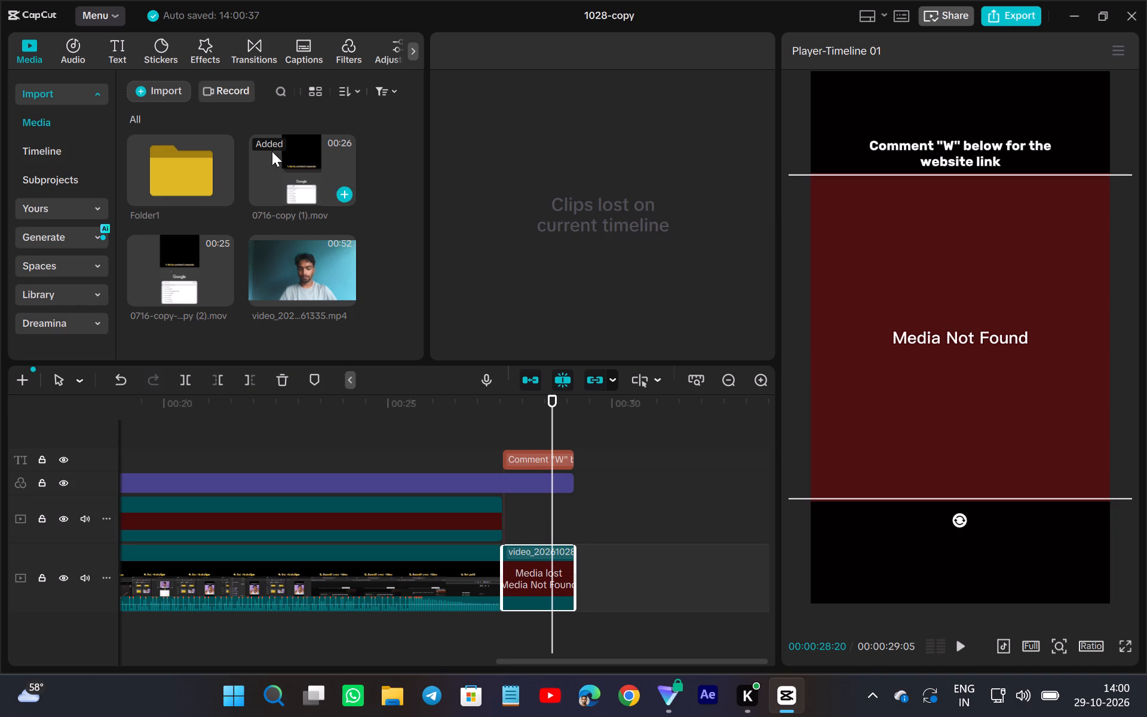
left_click(616, 217)
scroll(618, 376, "right", 5)
scroll(361, 500, "right", 8)
left_click(151, 527)
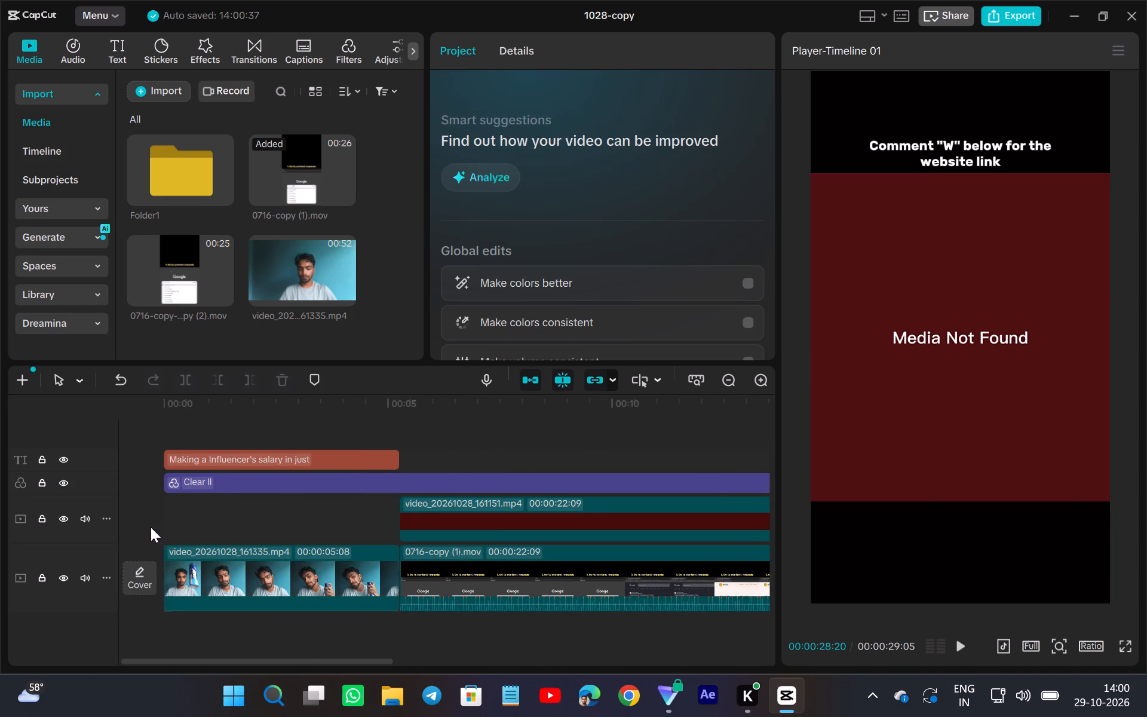
Play the opening footage and split the video_20261028_161335.mp4 clip at 00:00:00:16.
left_click(261, 523)
left_click(271, 578)
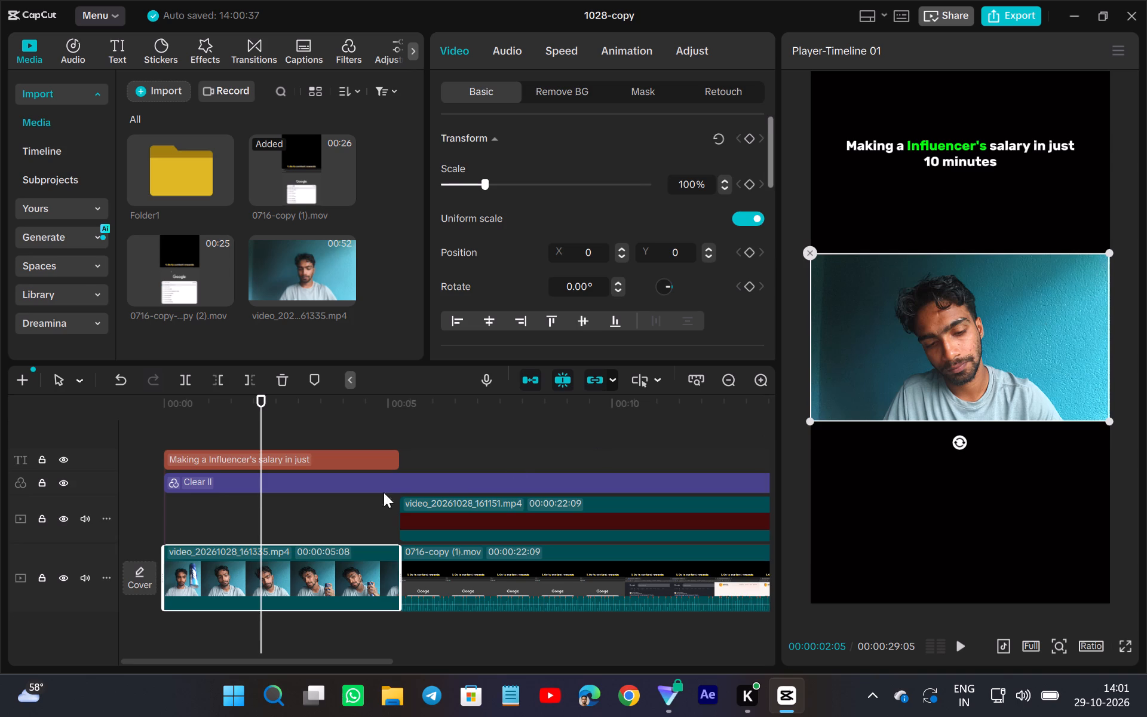
left_click(139, 511)
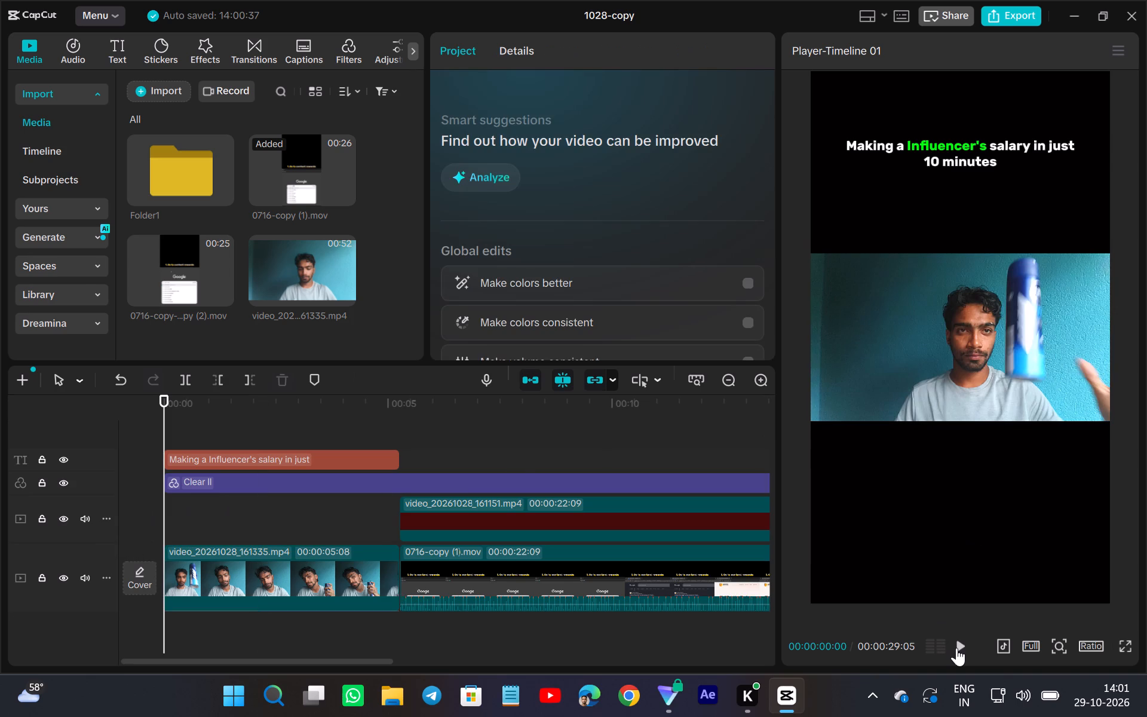
left_click(959, 650)
left_click(959, 650)
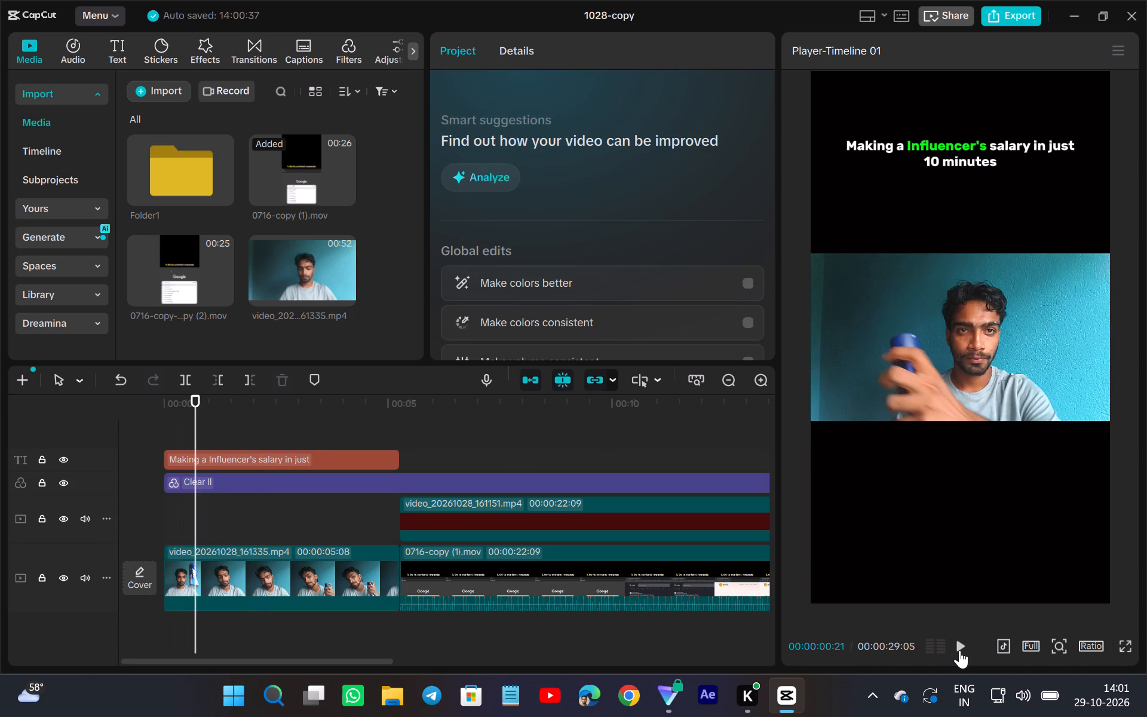
left_click(959, 650)
left_click(162, 527)
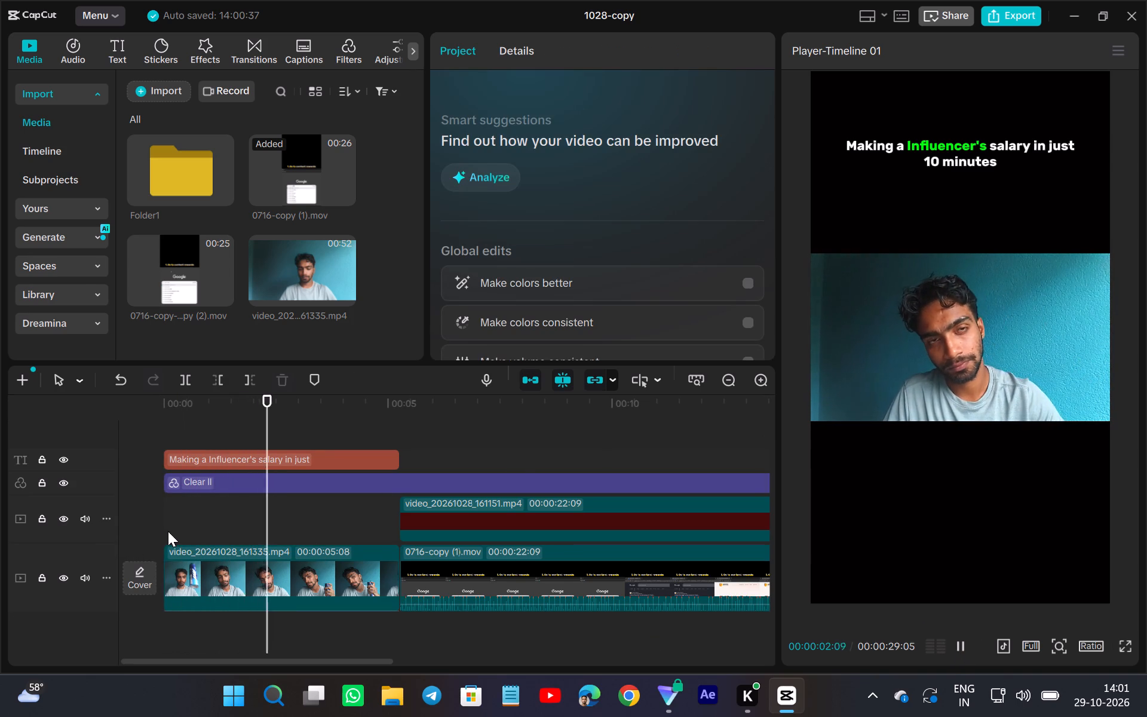
left_click(145, 514)
left_click(961, 644)
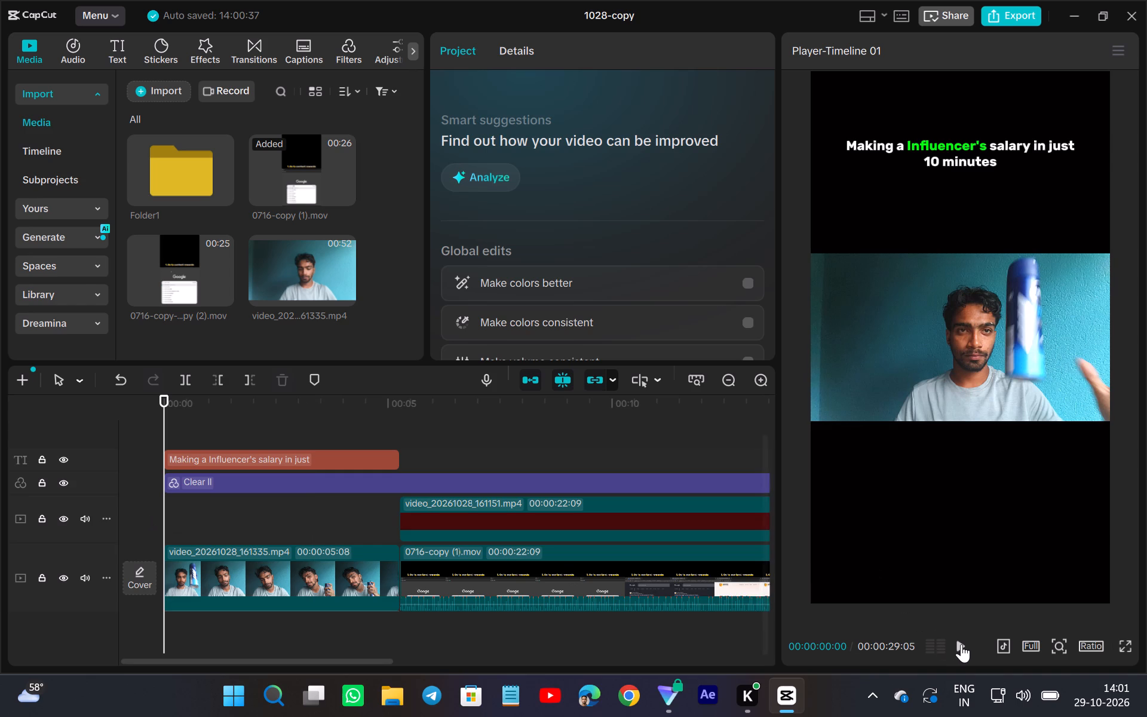
left_click(961, 644)
left_click(254, 586)
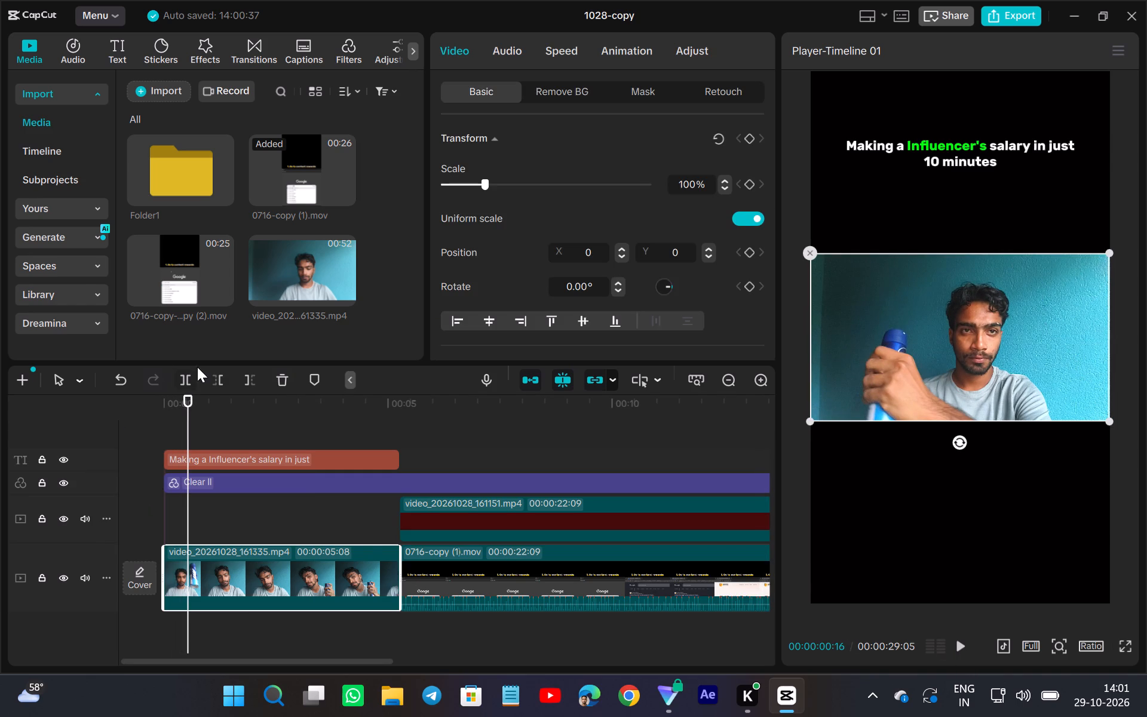
left_click(187, 385)
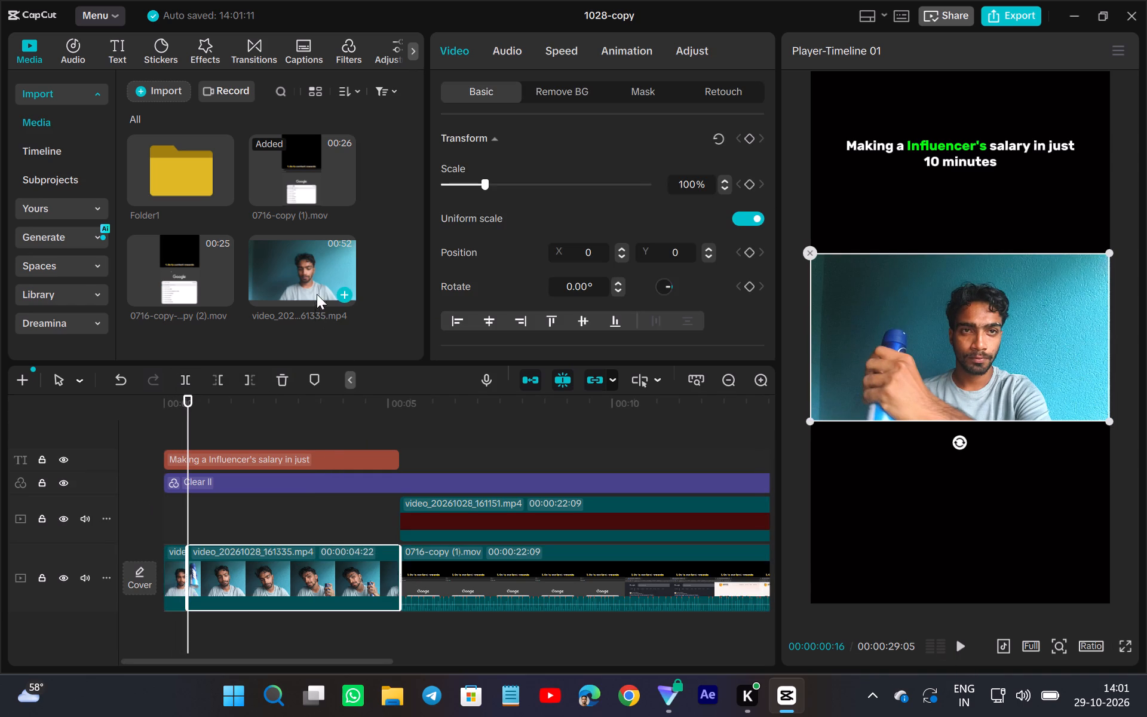
Replace the clip after the split with the video_20261028_161335.mp4 section starting as the man tilts his head holding the bottle, keeping the original video effect.
left_click_drag(312, 274, 272, 562)
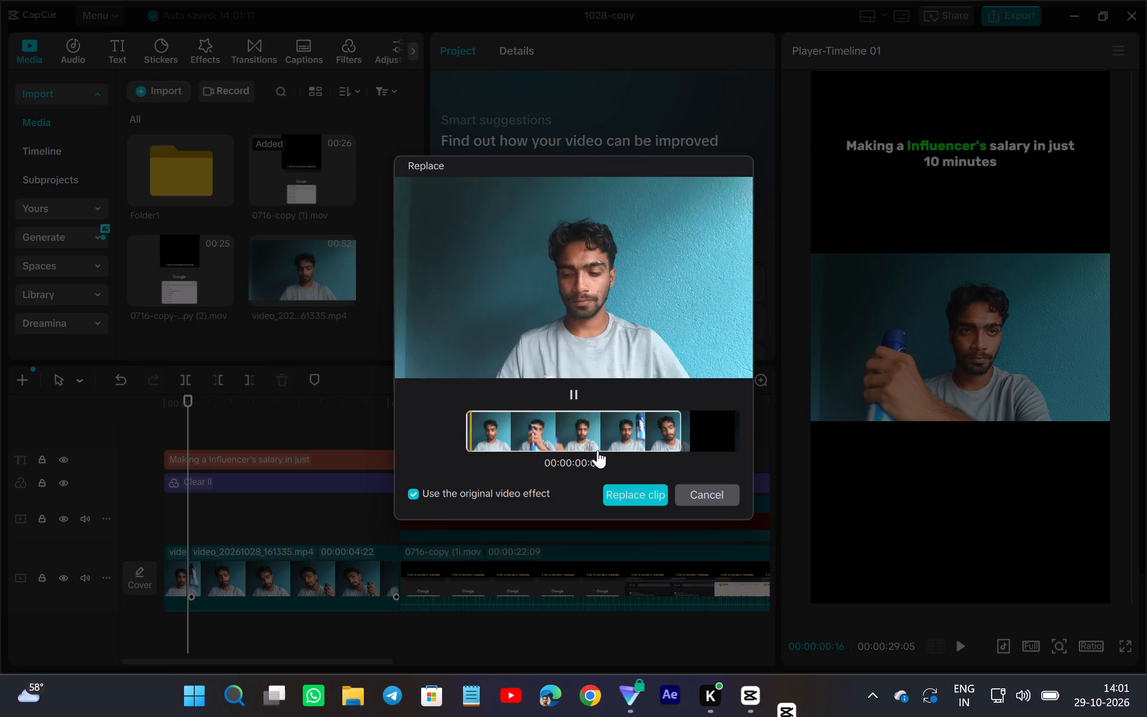
scroll(598, 451, "left", 1)
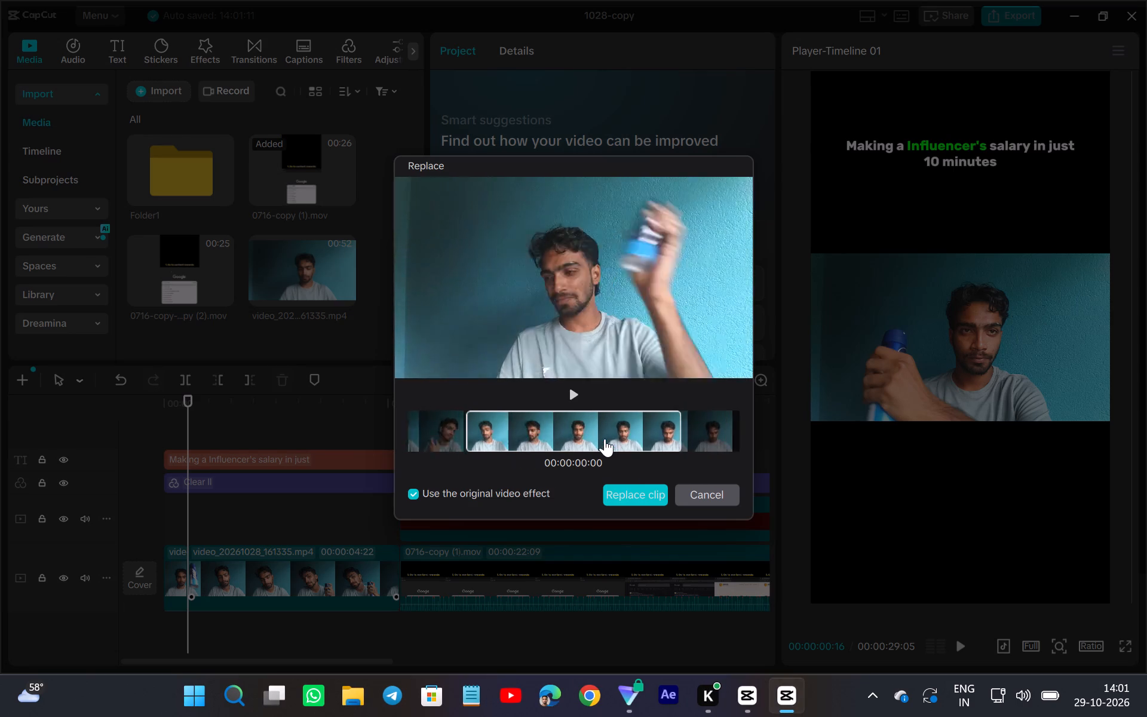
scroll(605, 439, "left", 2)
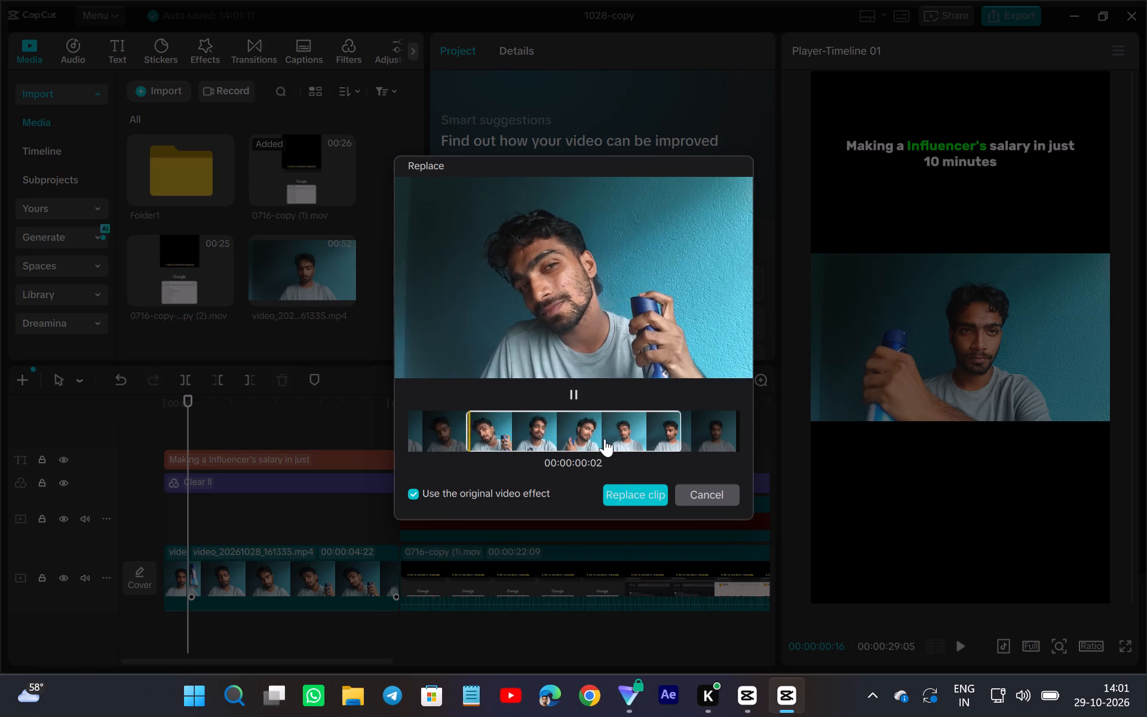
scroll(605, 439, "left", 1)
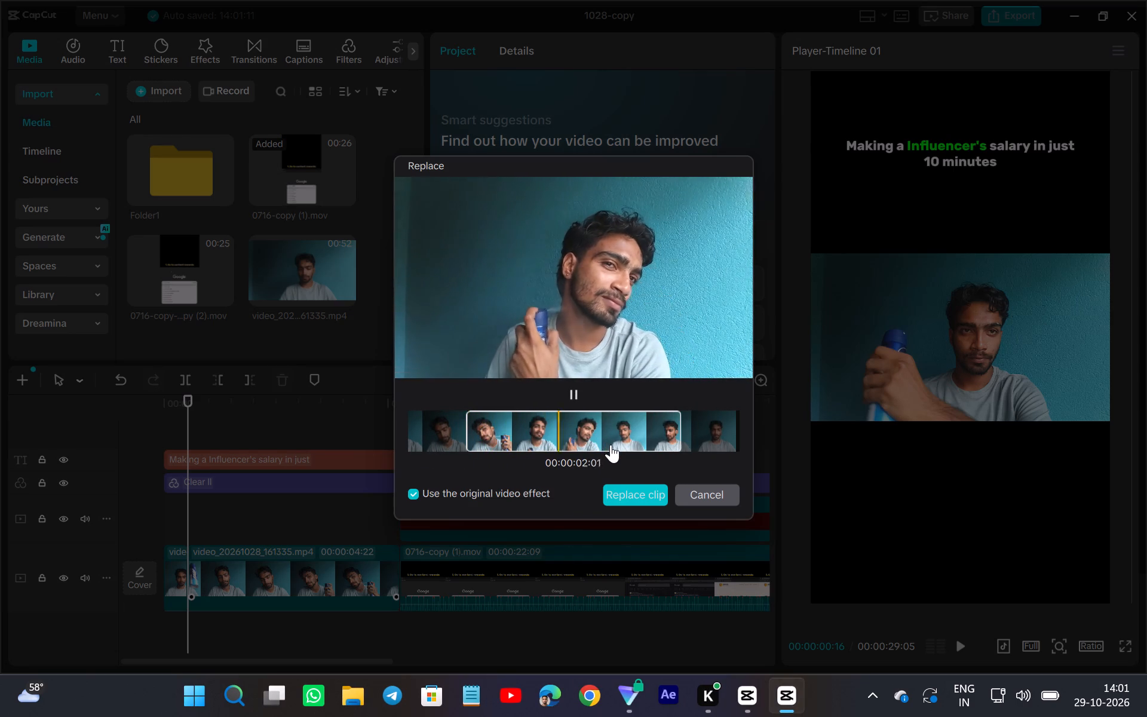
left_click(643, 496)
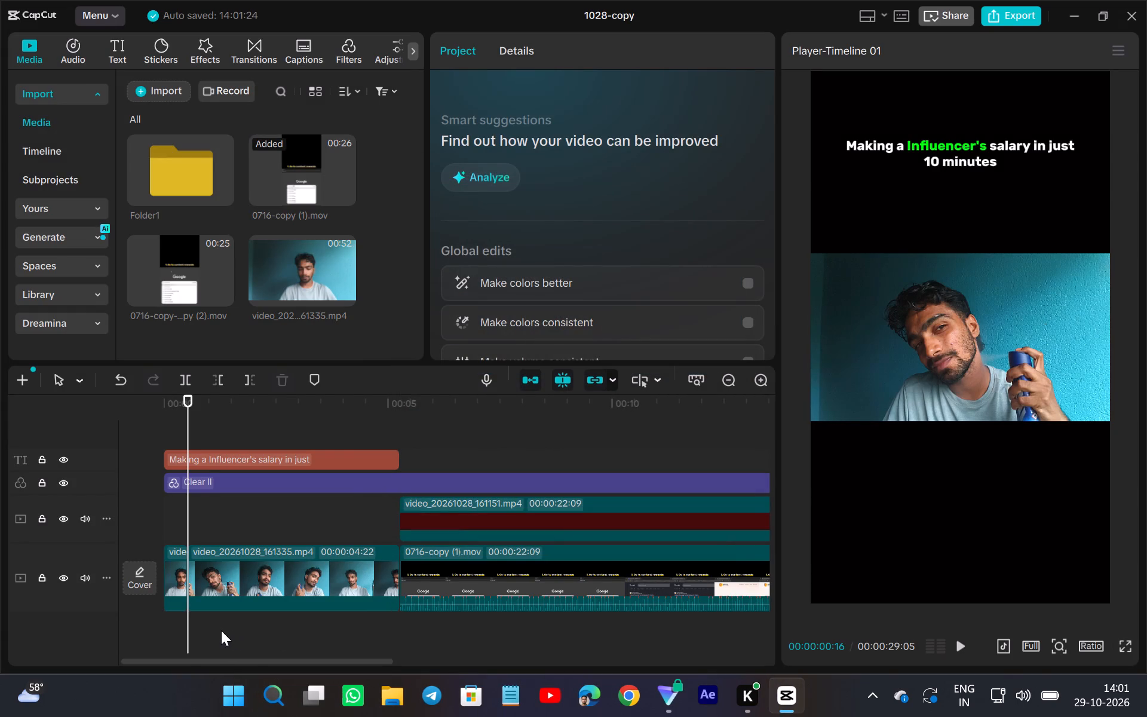
Play the replaced footage and split its clip at 00:00:04:03, where the man looks aside without the bottle.
left_click(952, 646)
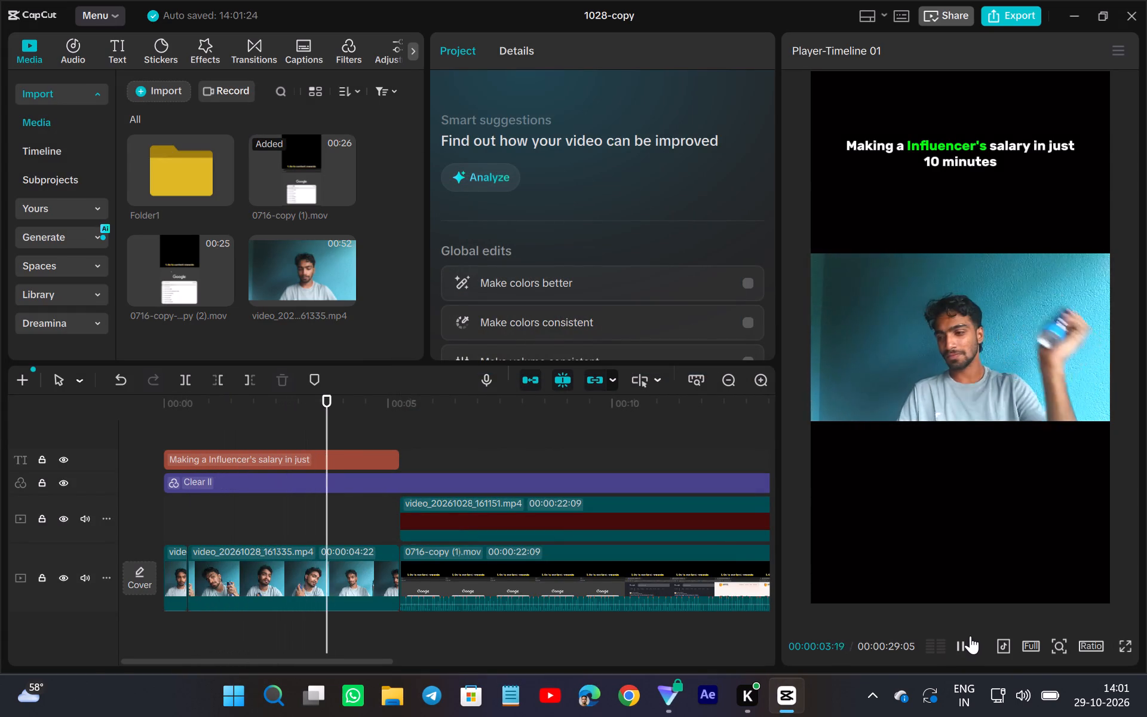
left_click(306, 631)
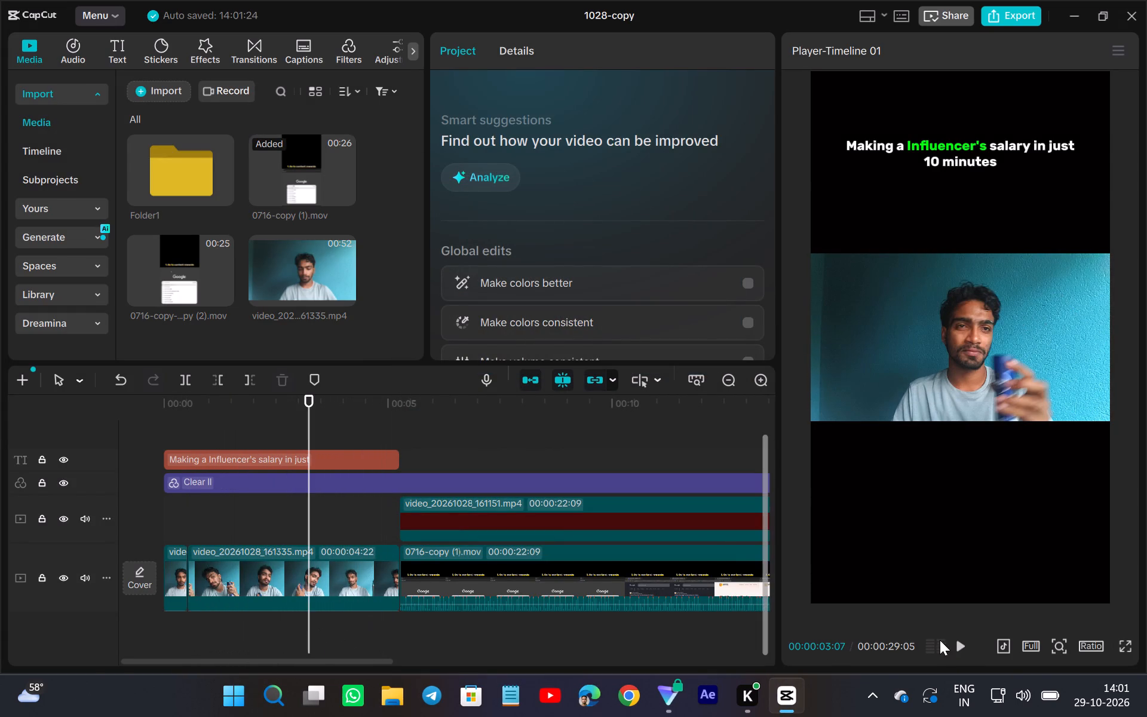
left_click(949, 641)
left_click(949, 641)
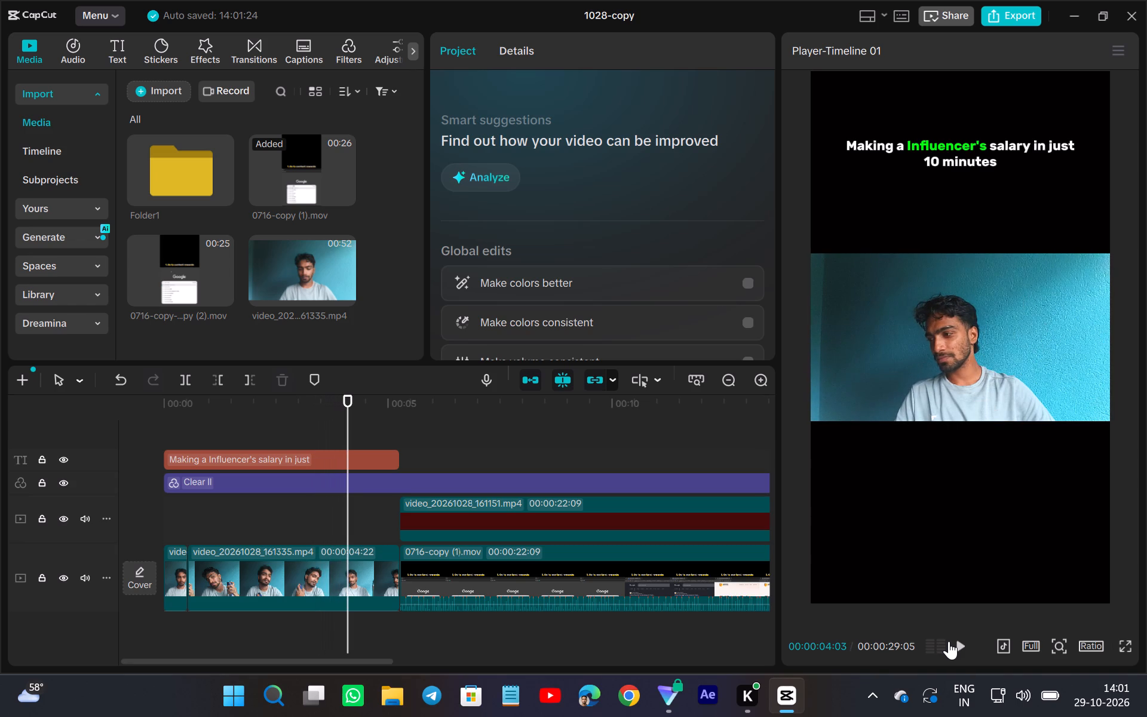
left_click(346, 562)
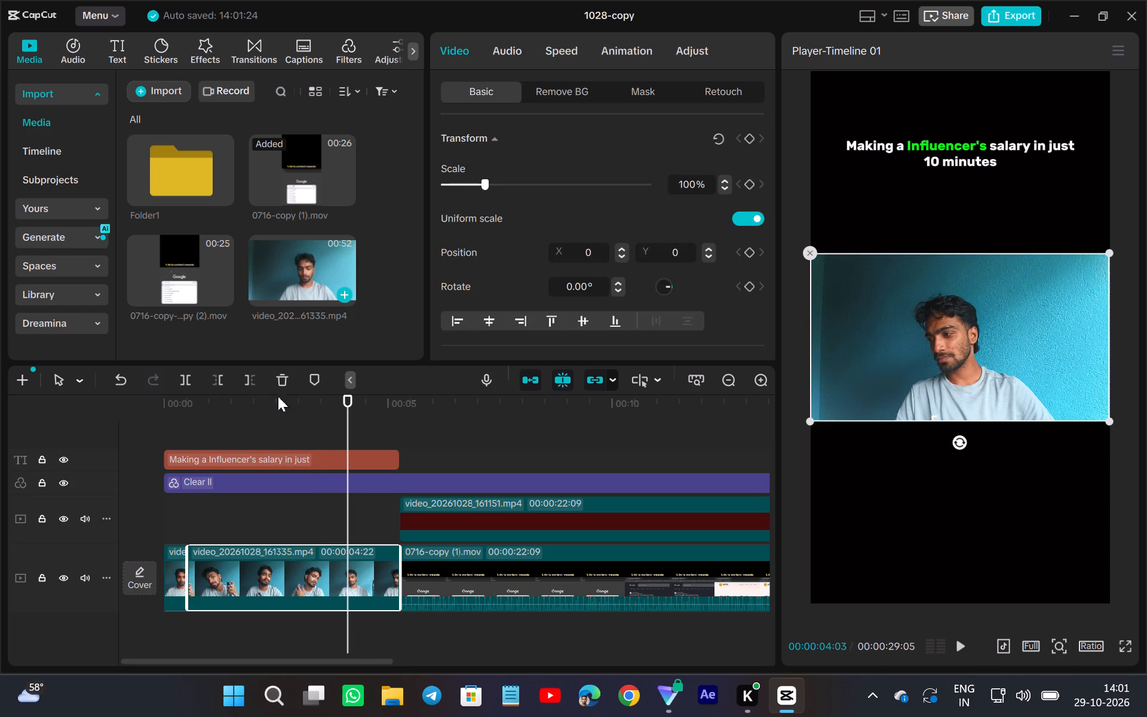
left_click(191, 381)
Replace the short clip before 0716-copy (1).mov with the video_20261028_161335.mp4 section where the man gestures with both hands, keeping the original video effect.
left_click_drag(317, 263, 368, 566)
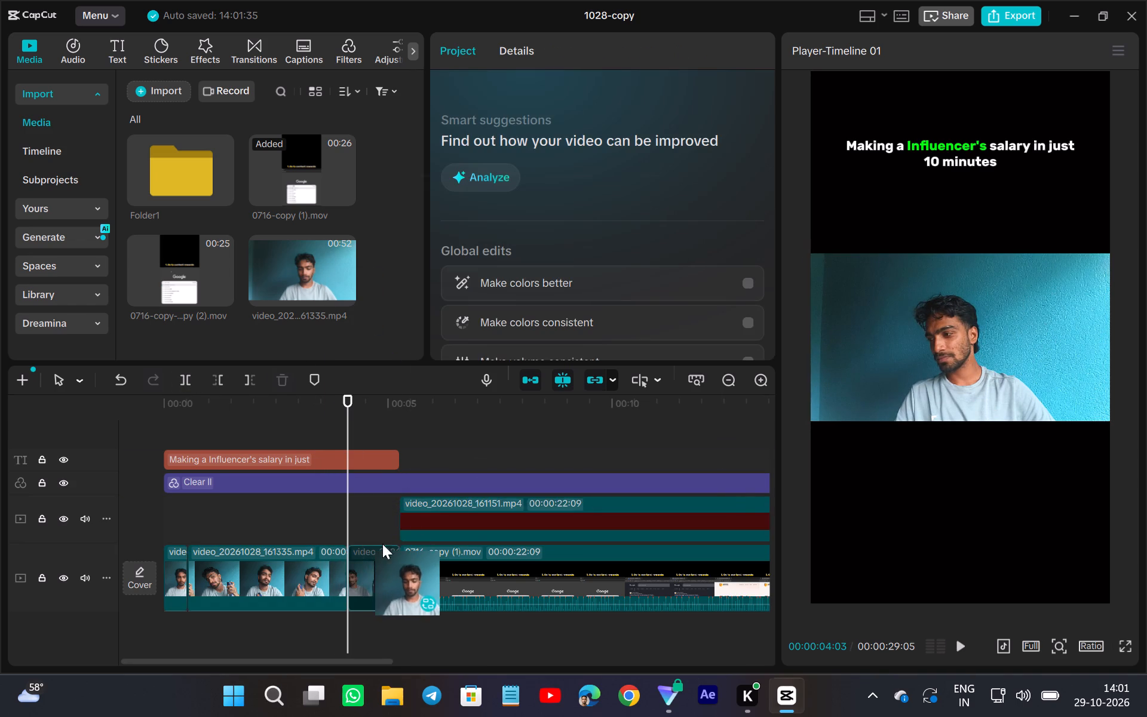
scroll(606, 405, "left", 5)
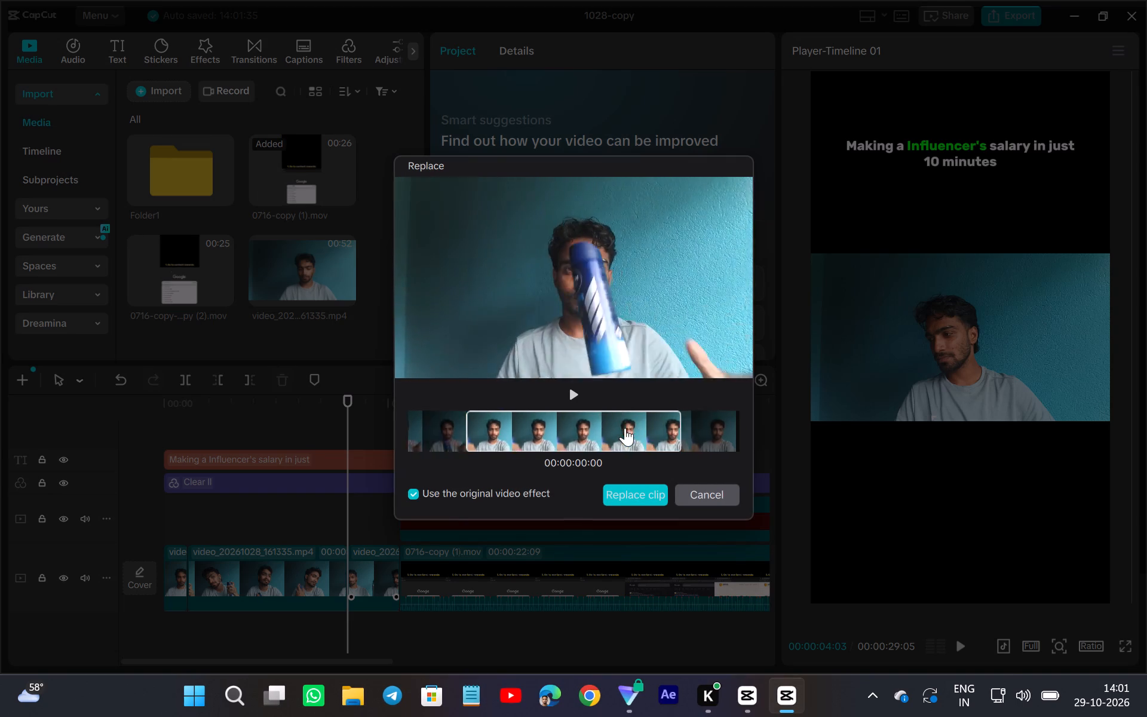
scroll(625, 428, "left", 4)
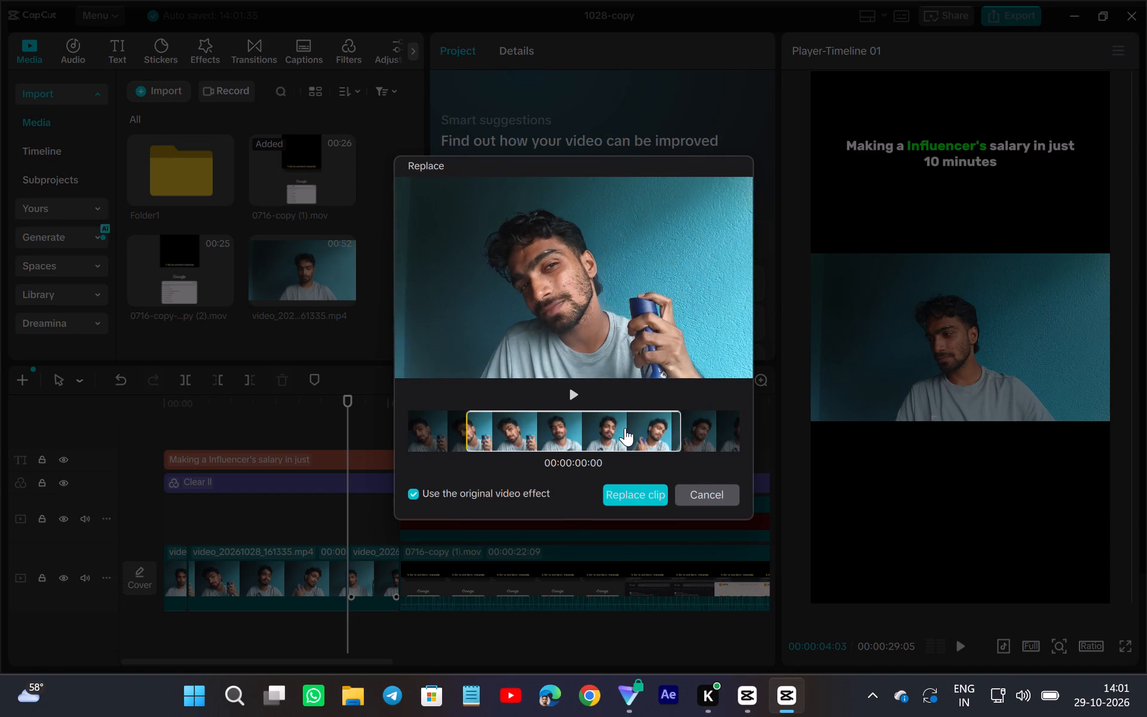
scroll(625, 428, "left", 6)
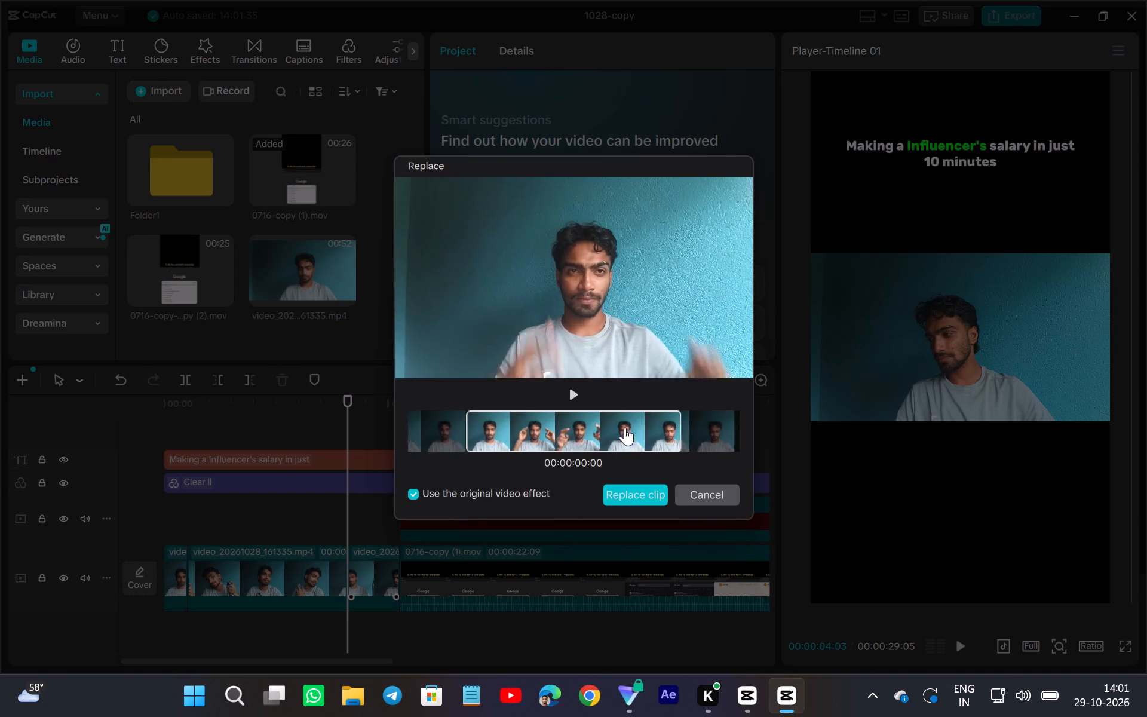
scroll(625, 427, "left", 1)
scroll(625, 427, "right", 1)
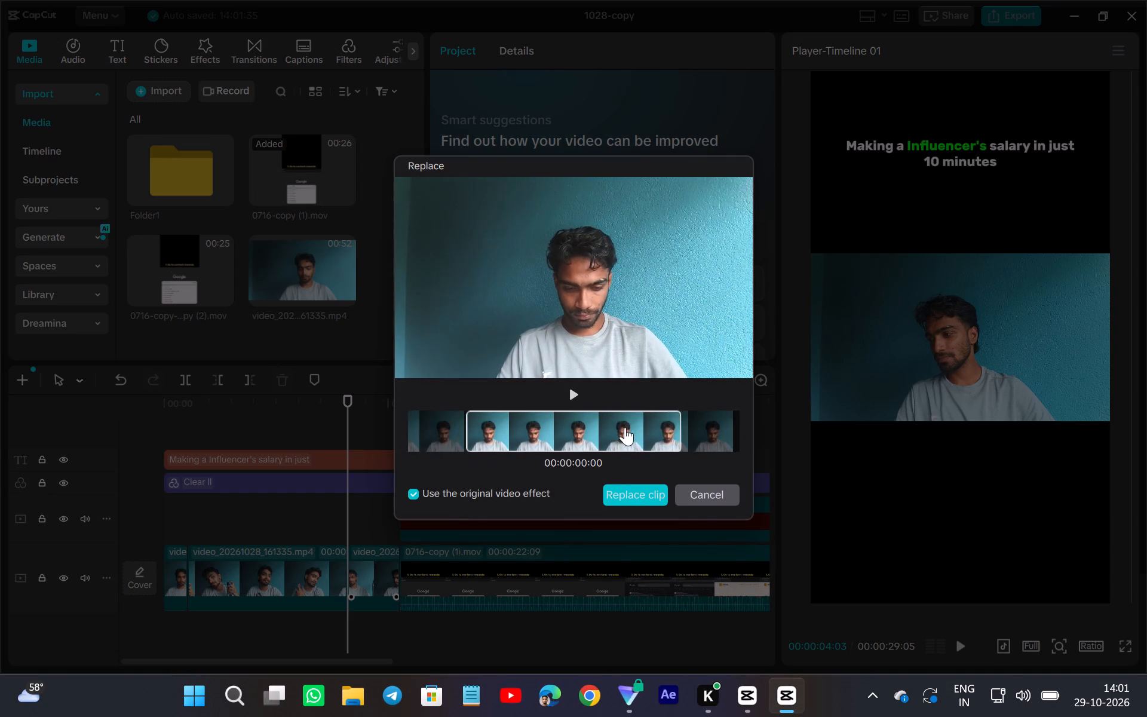
scroll(625, 427, "right", 2)
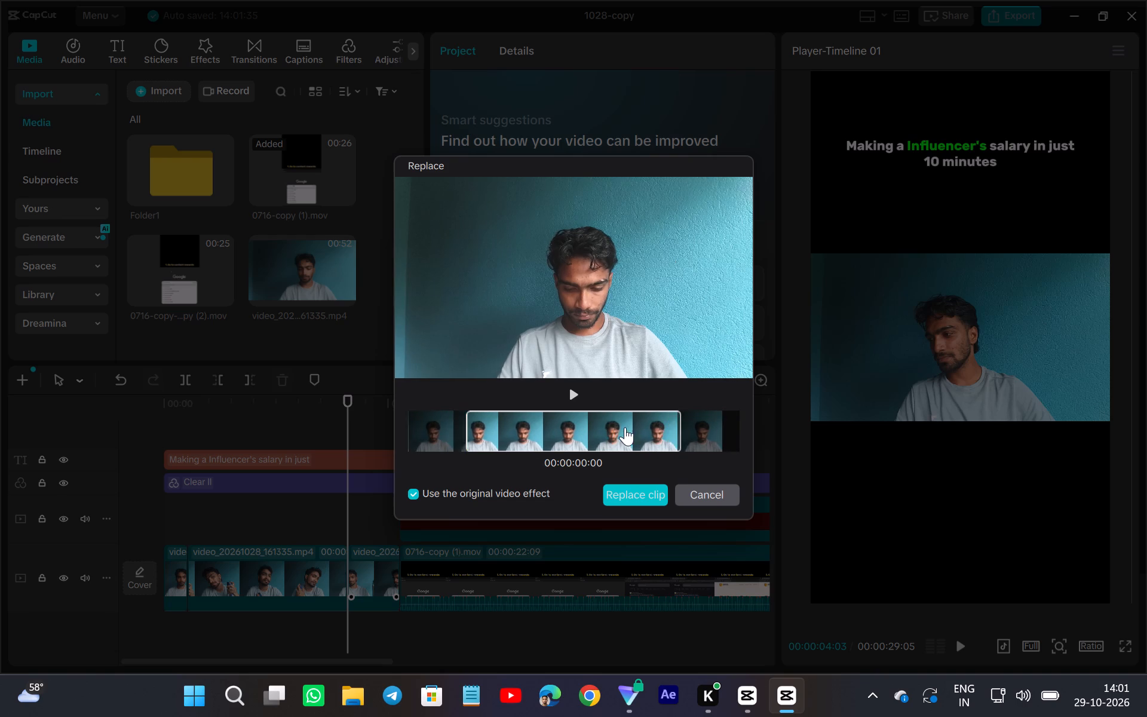
scroll(625, 427, "right", 2)
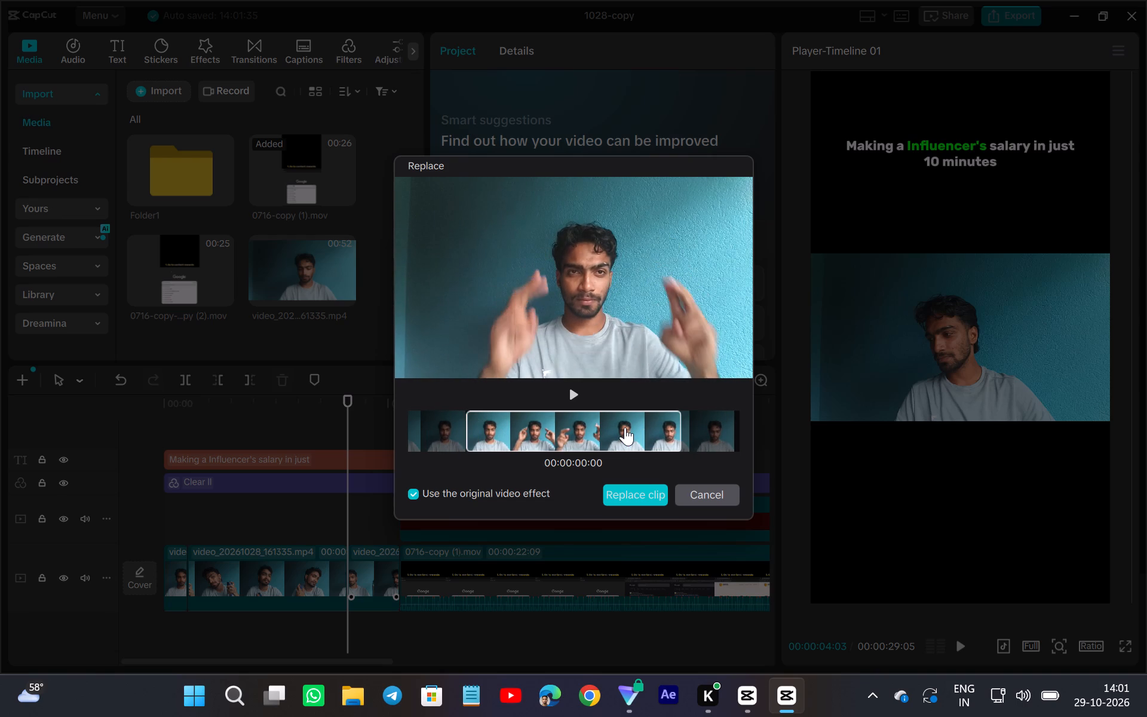
scroll(625, 427, "right", 1)
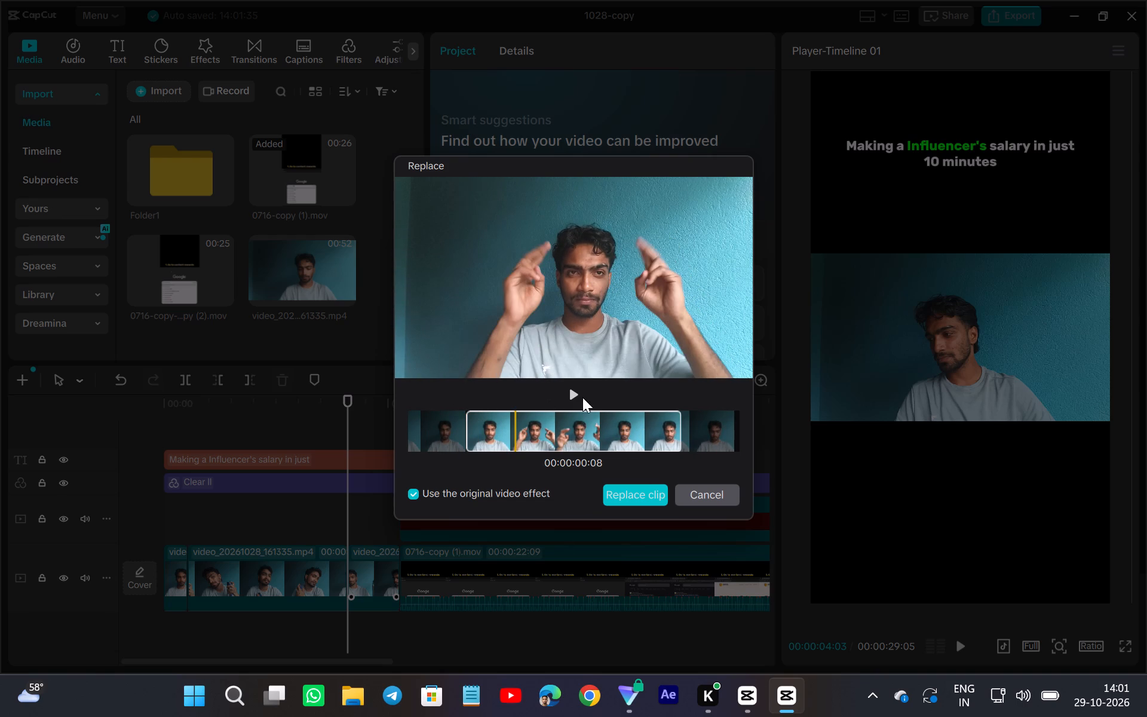
left_click(574, 390)
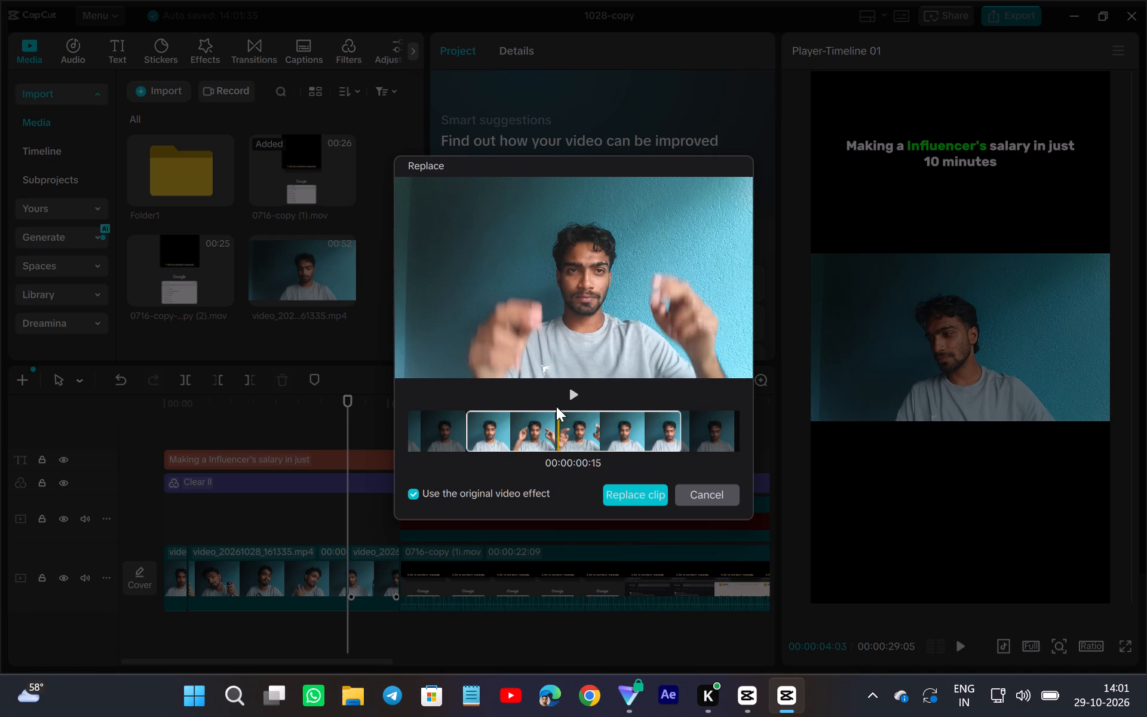
left_click(576, 390)
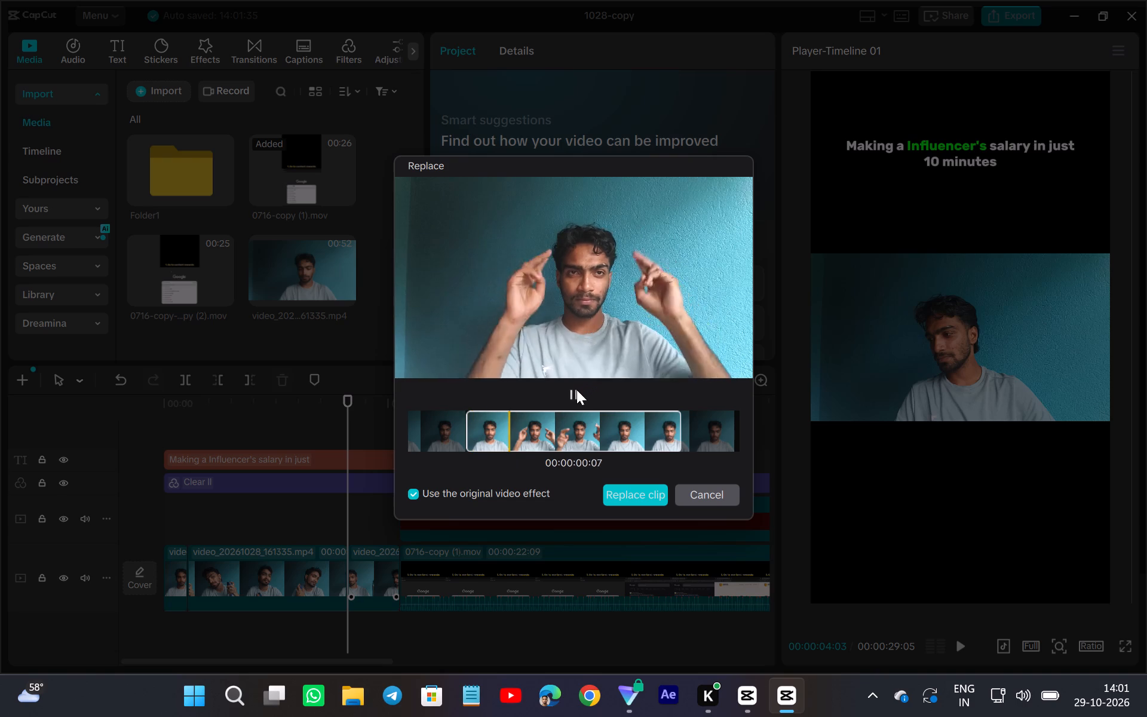
left_click(576, 390)
left_click(576, 390)
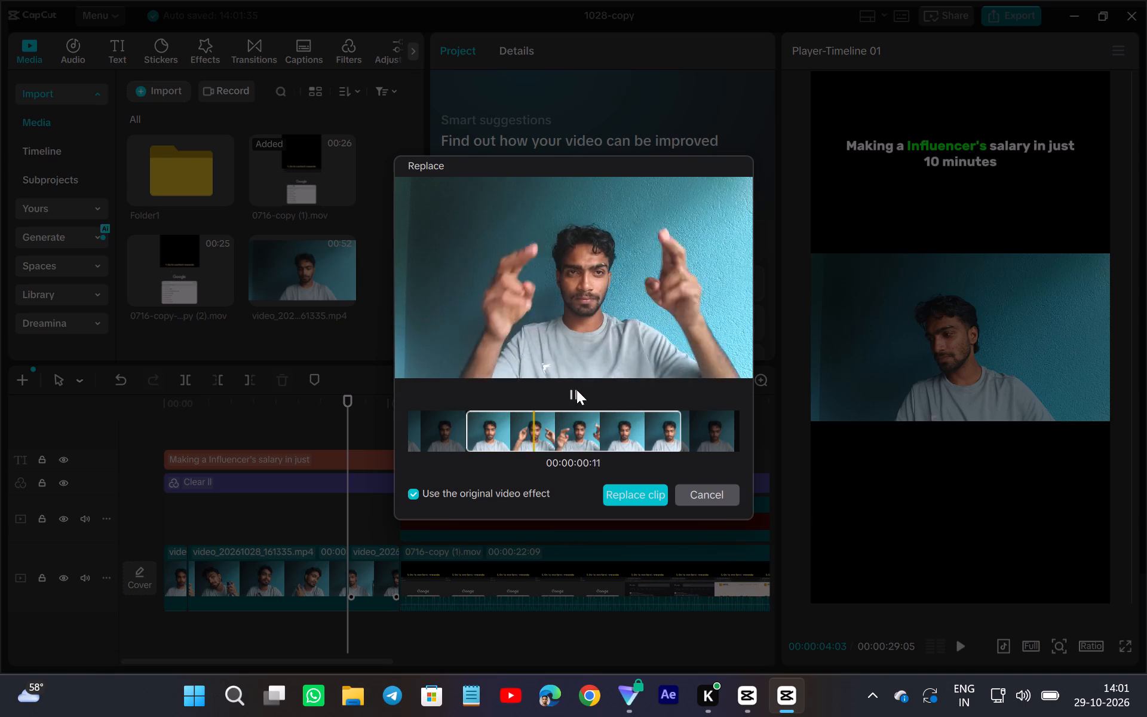
left_click(648, 500)
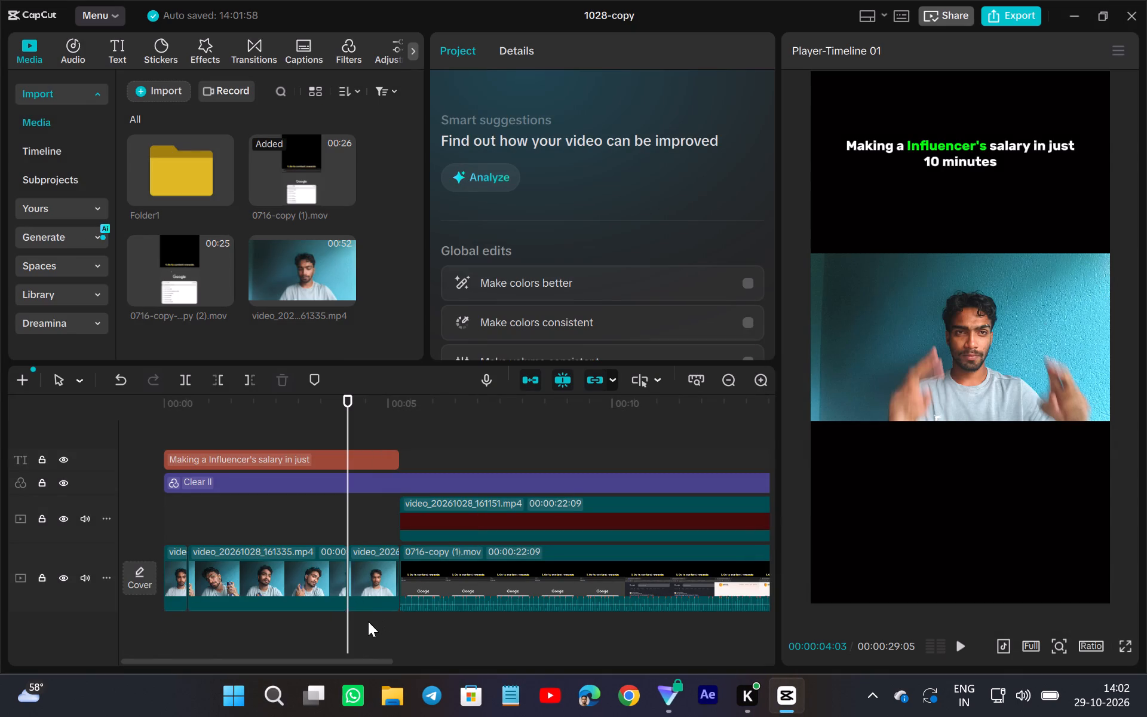
Set the volume of the three video_20261028_161335.mp4 clips at the start of the main track to 0.0 dB.
left_click_drag(368, 621, 152, 587)
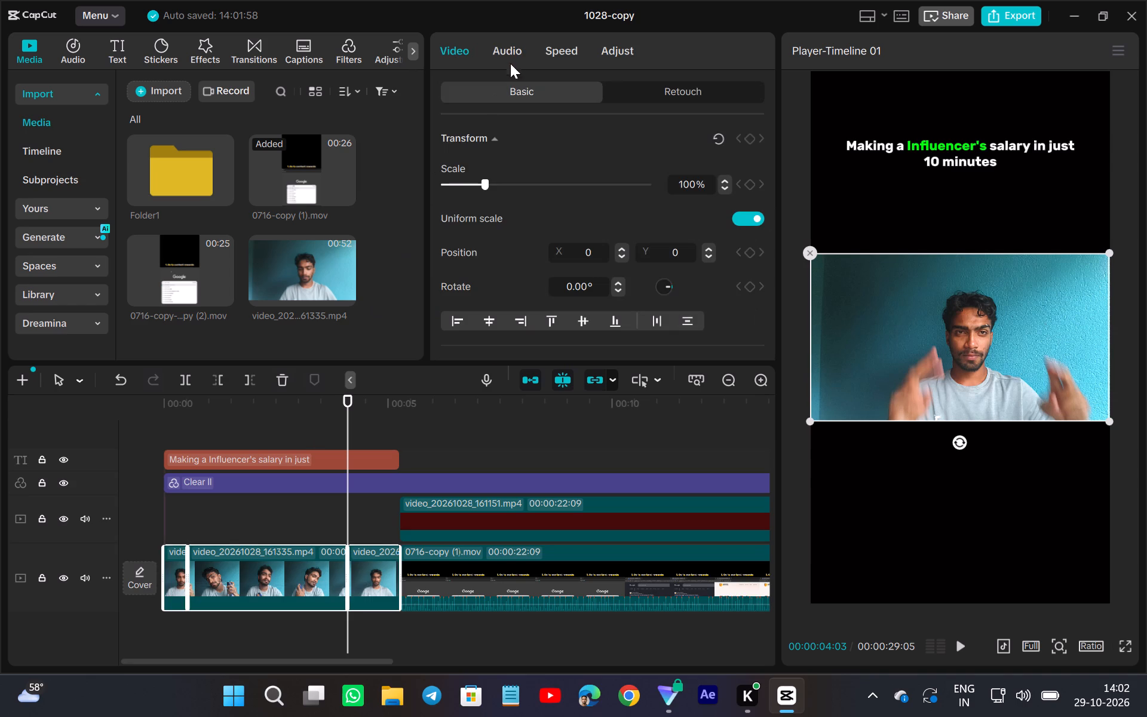
left_click(511, 46)
left_click(597, 182)
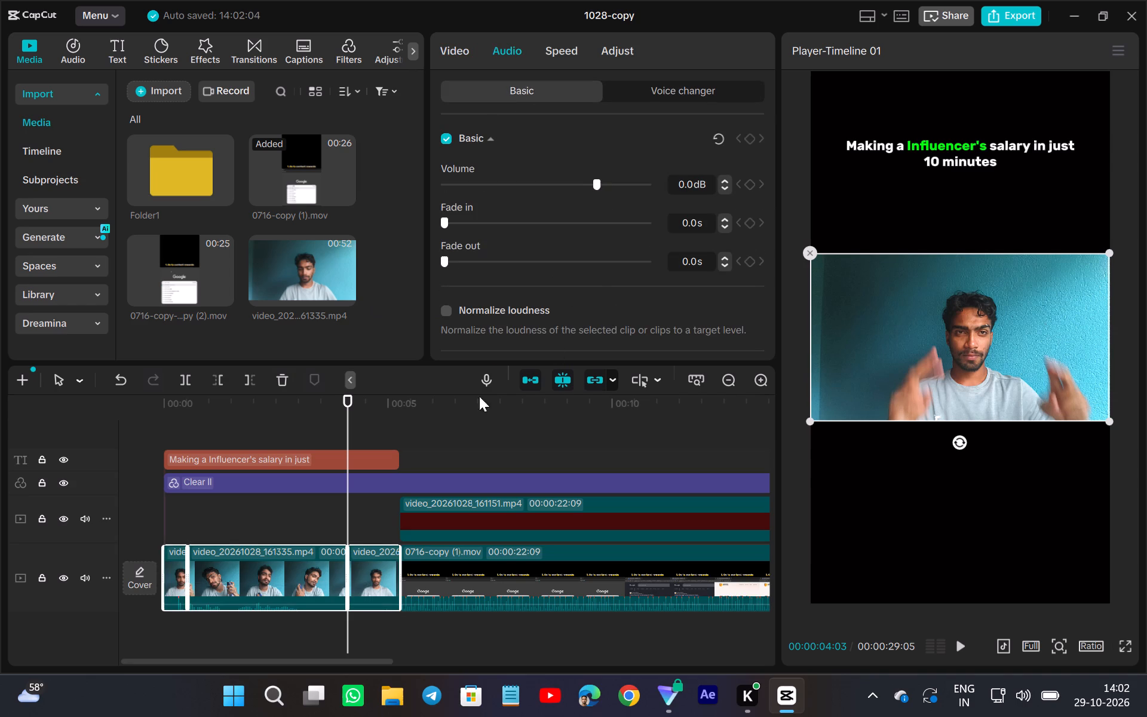
Scale the three selected video_20261028_161335.mp4 clips at the start of the main track to 193%.
left_click(618, 51)
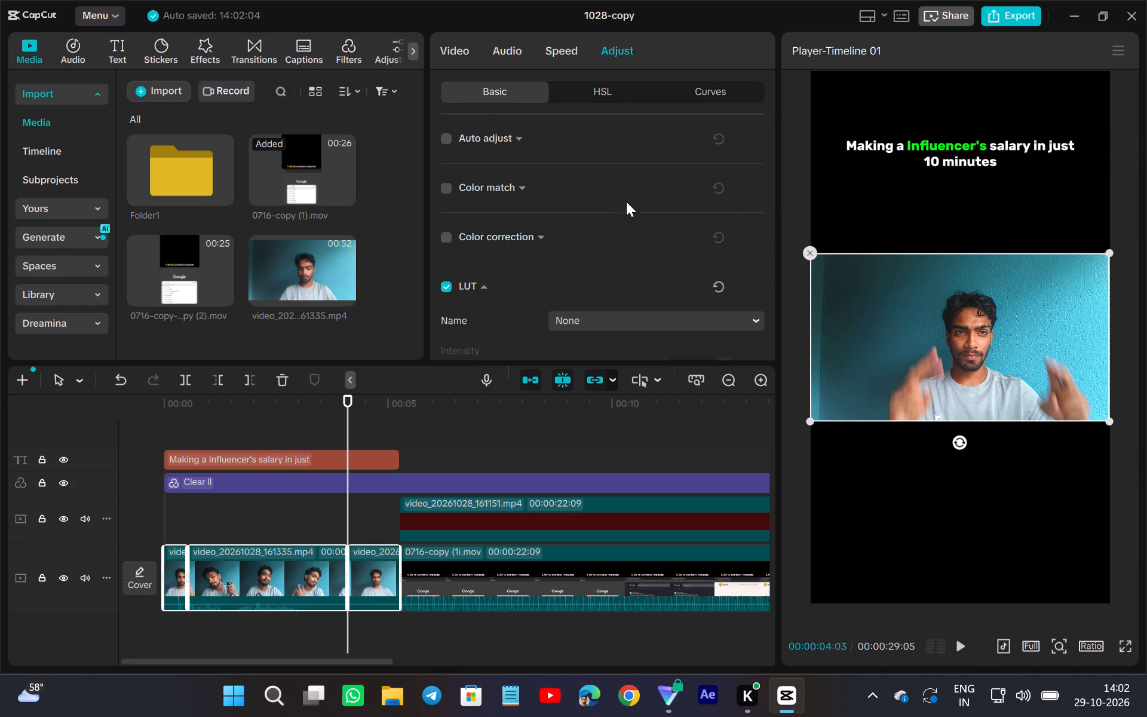
left_click_drag(348, 403, 265, 418)
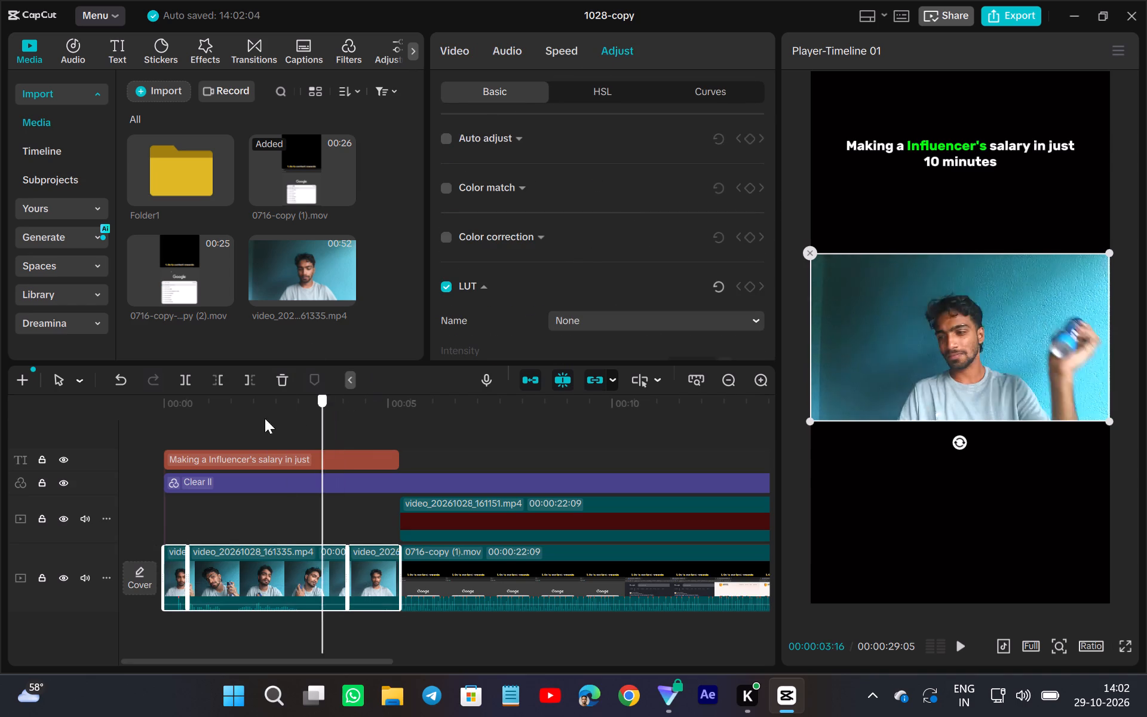
left_click_drag(265, 418, 247, 427)
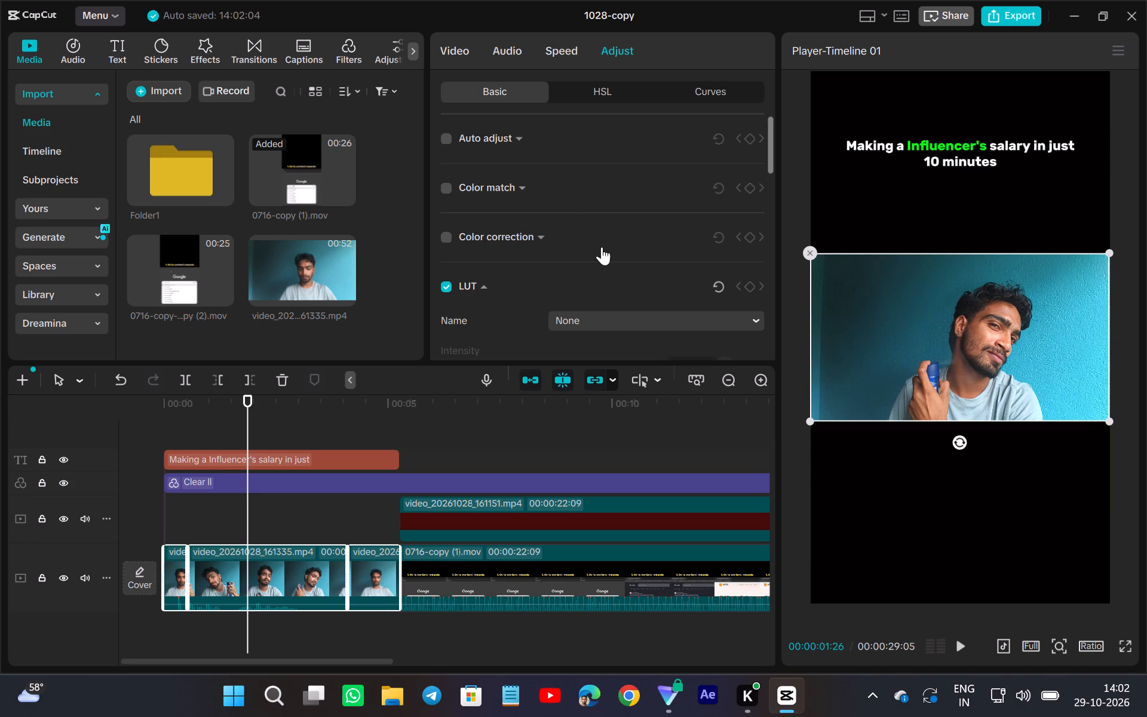
scroll(573, 222, "up", 10)
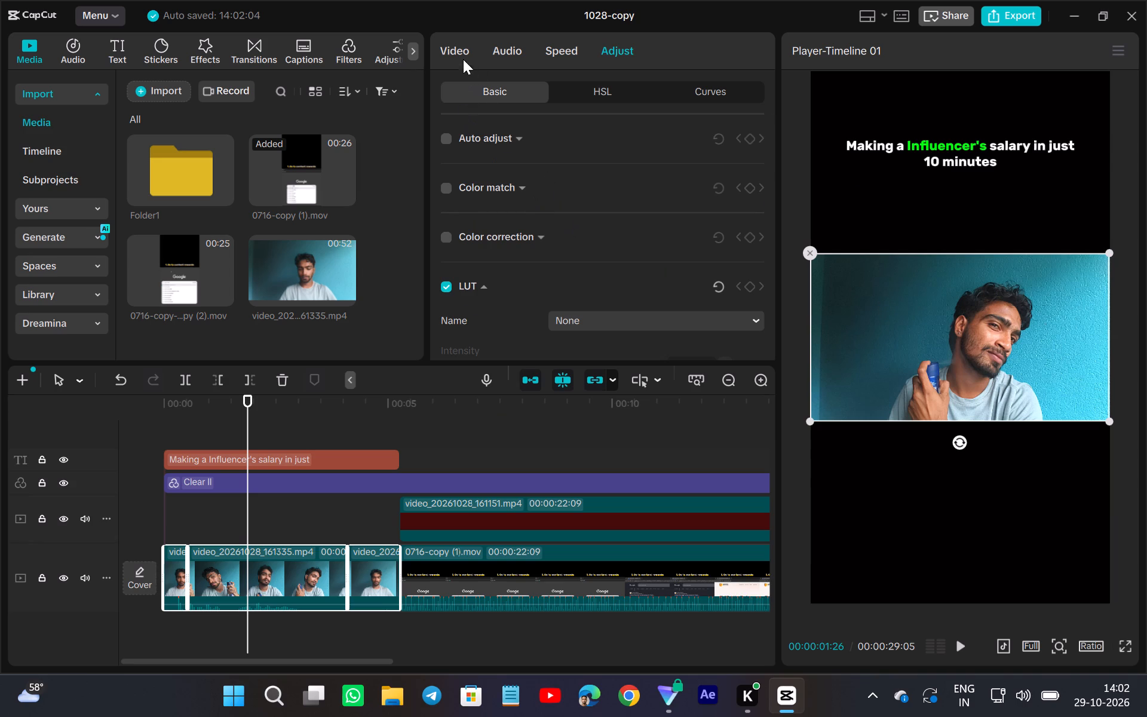
left_click(457, 50)
scroll(457, 50, "down", 1)
scroll(645, 198, "up", 1)
scroll(505, 184, "down", 1)
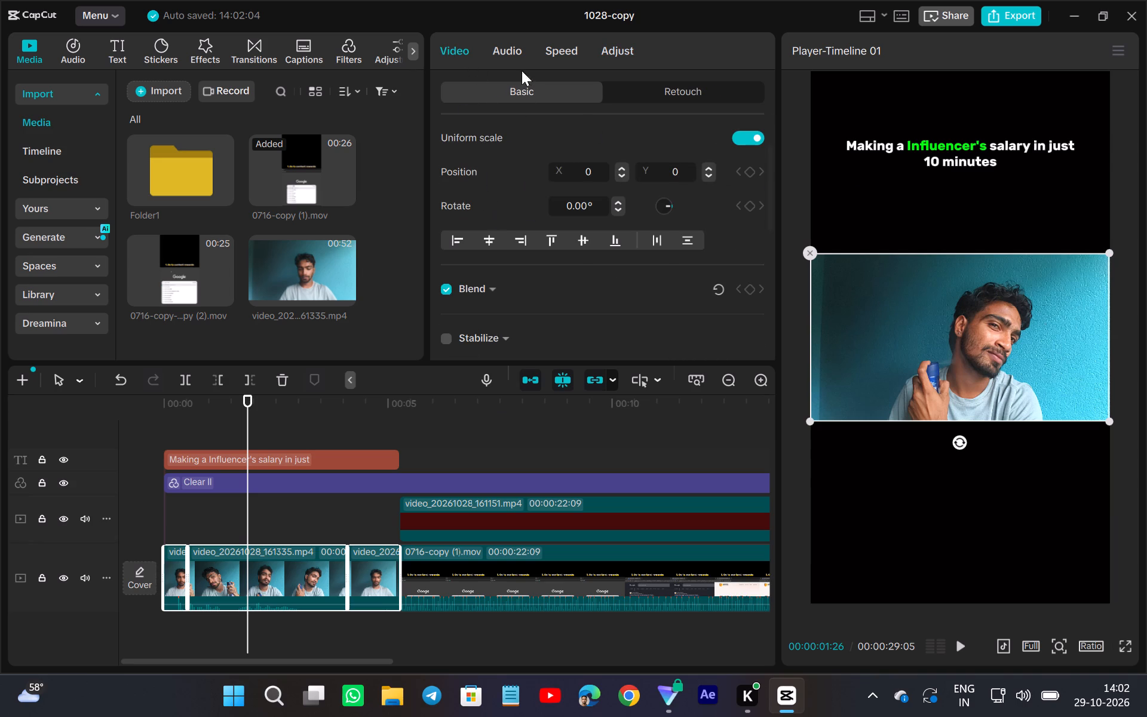
scroll(517, 91, "up", 11)
left_click_drag(488, 186, 520, 203)
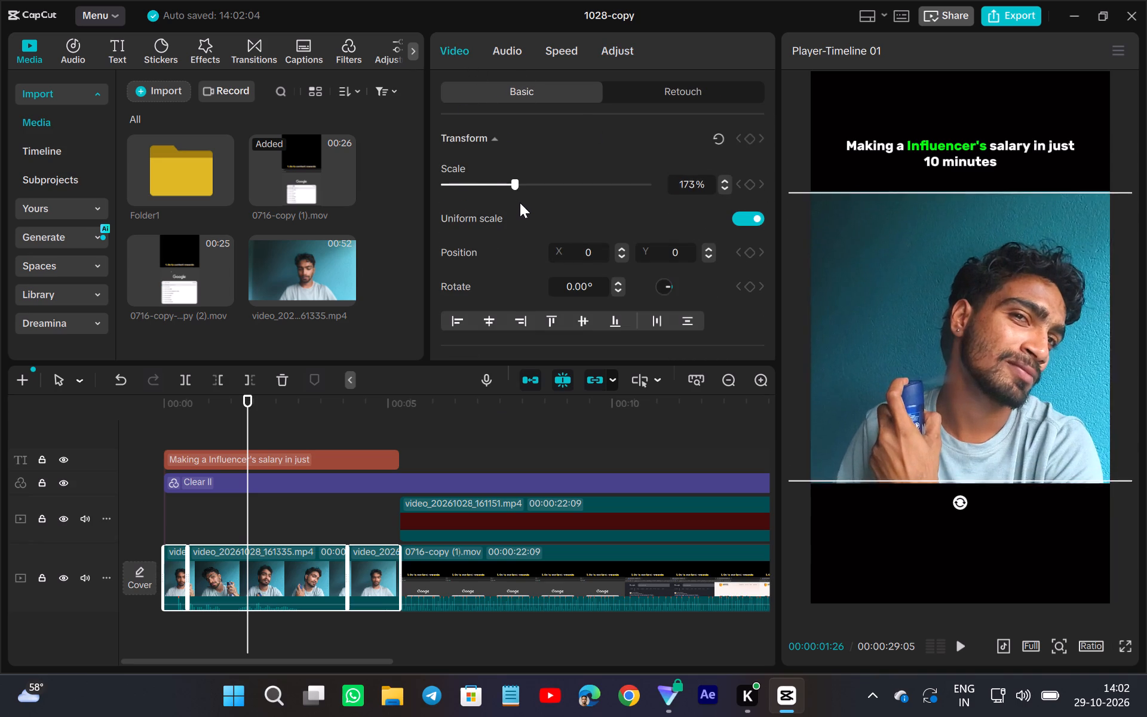
left_click_drag(520, 203, 527, 209)
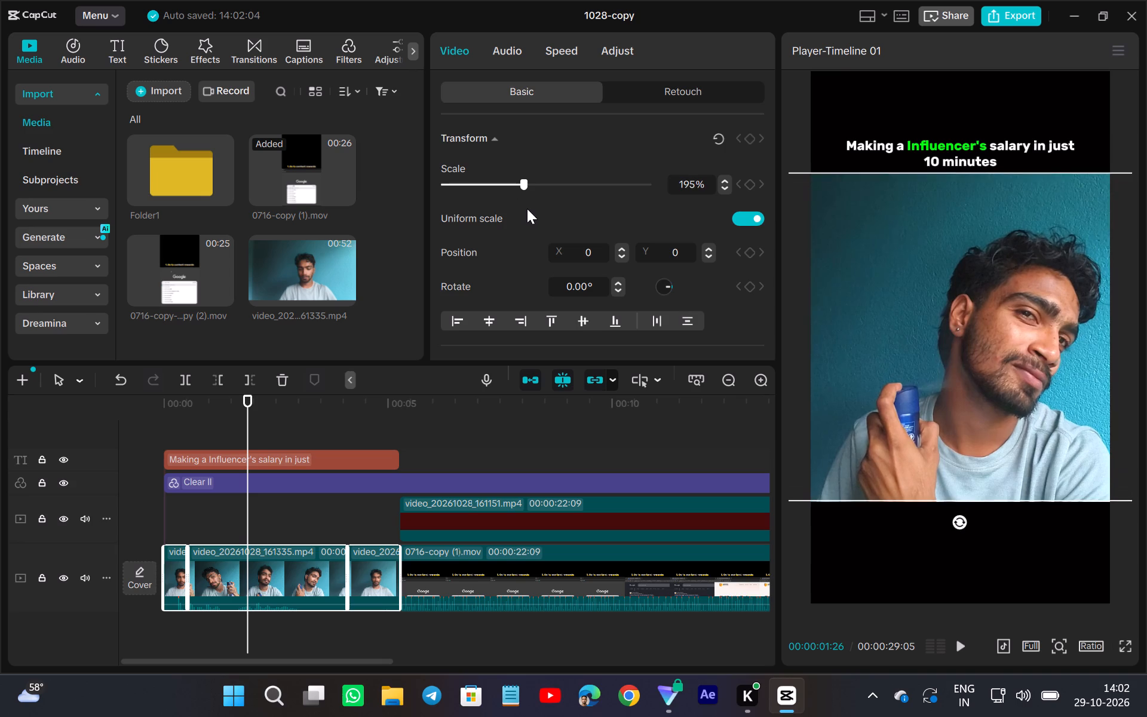
left_click_drag(527, 209, 526, 209)
left_click(729, 192)
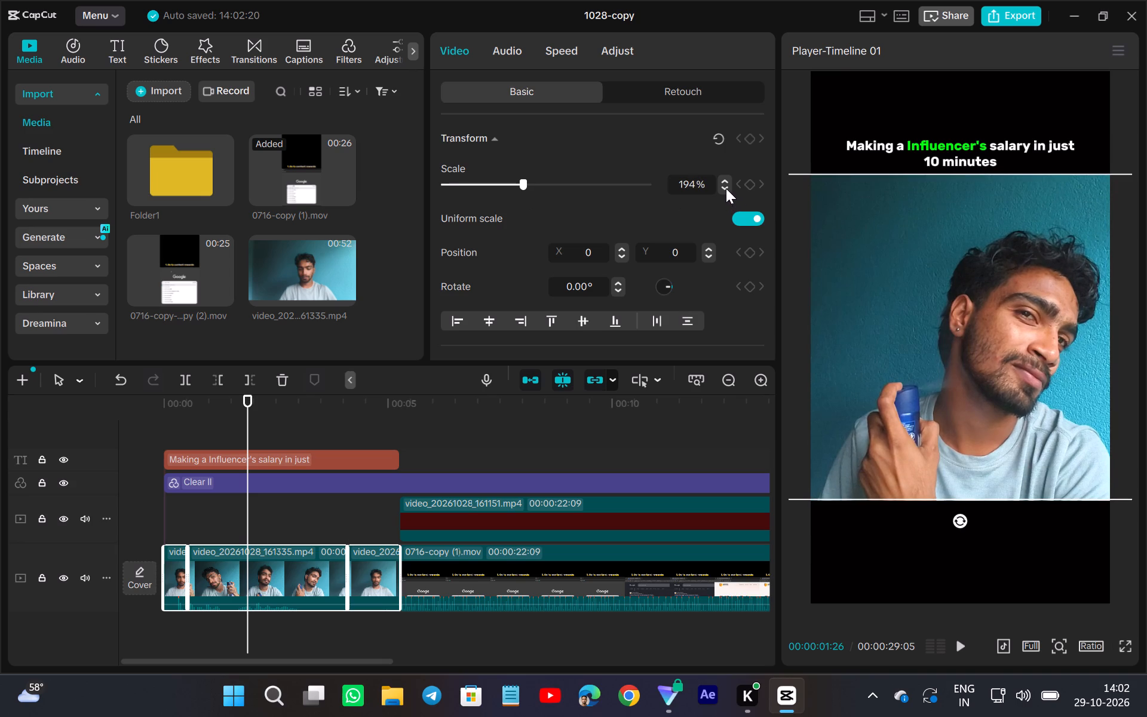
left_click(726, 188)
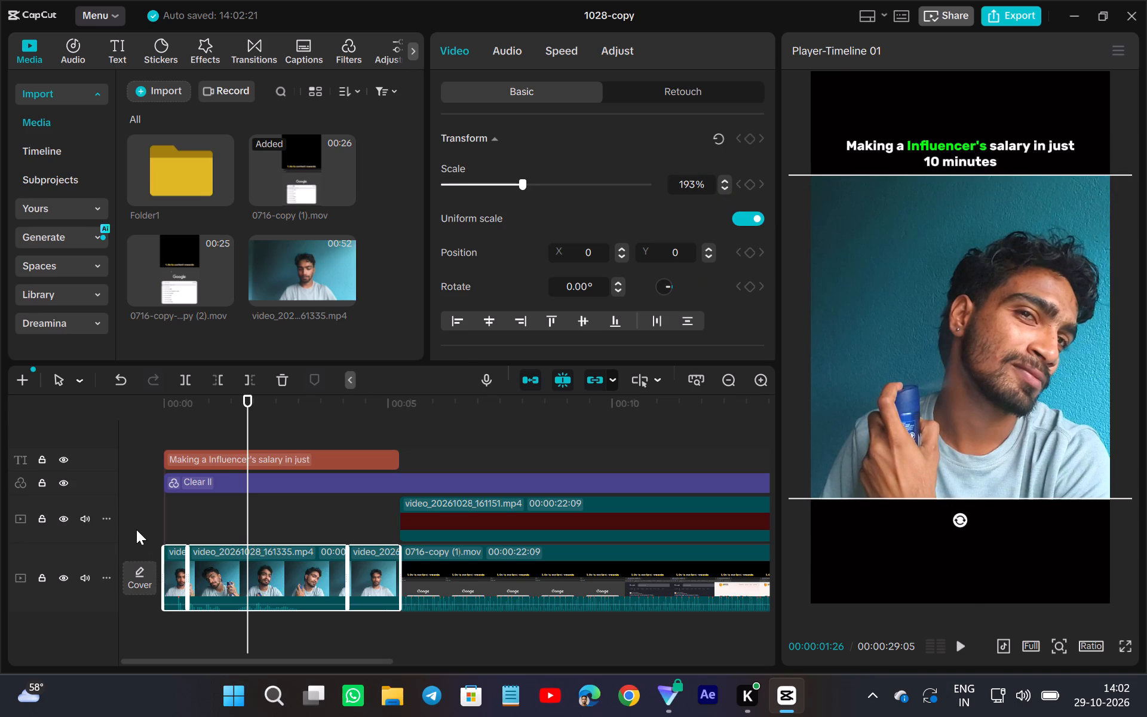
Play the enlarged opening clips and shift the first clip's picture horizontally to about X -226, keeping Y at 0.
left_click(136, 529)
left_click(960, 649)
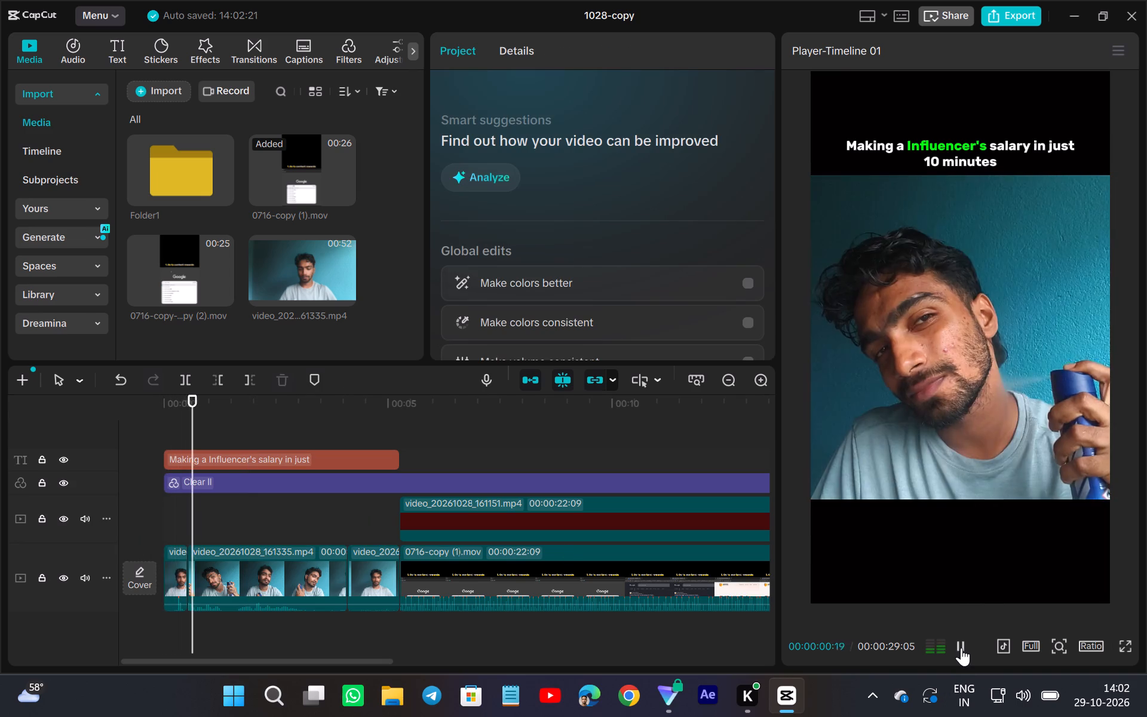
left_click(157, 522)
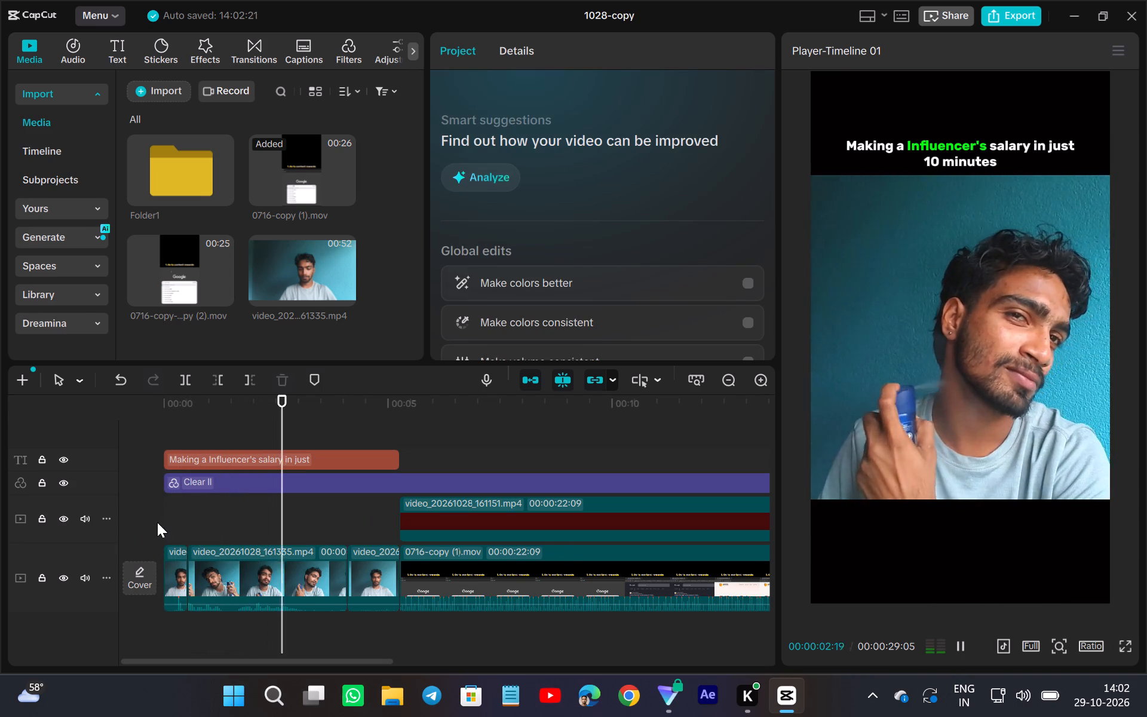
left_click(153, 535)
left_click(176, 566)
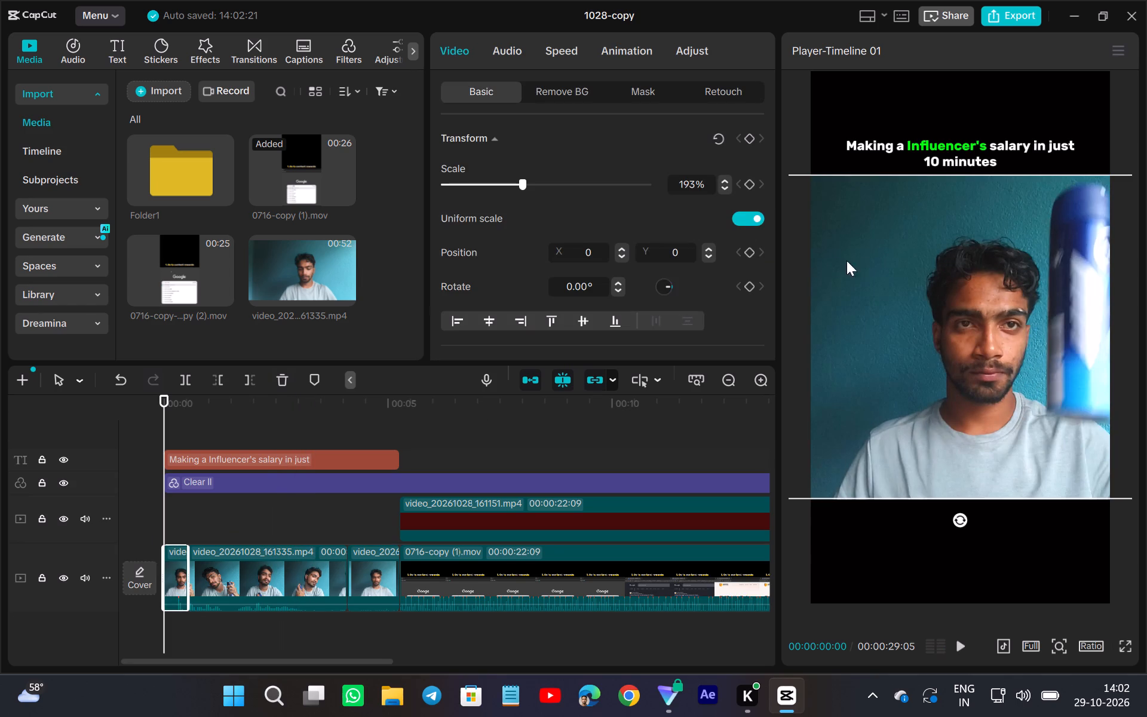
left_click_drag(976, 294, 945, 292)
Play the opening again and extend the end of the first main-track clip by about four frames.
left_click(134, 522)
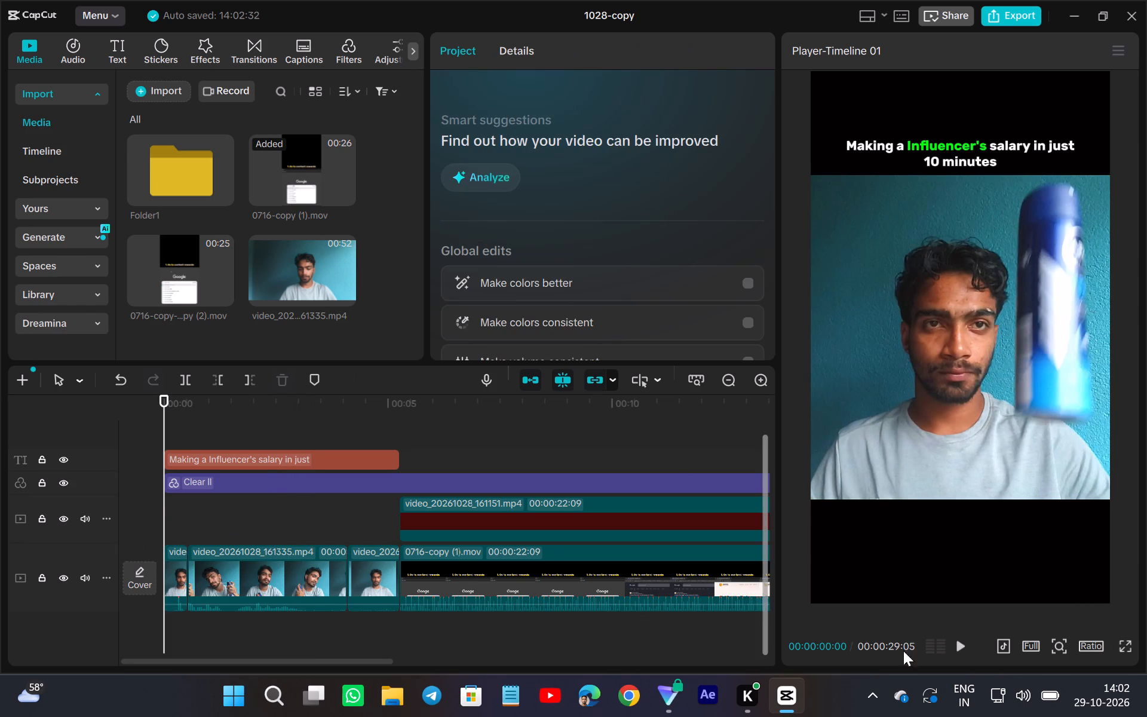
left_click(963, 650)
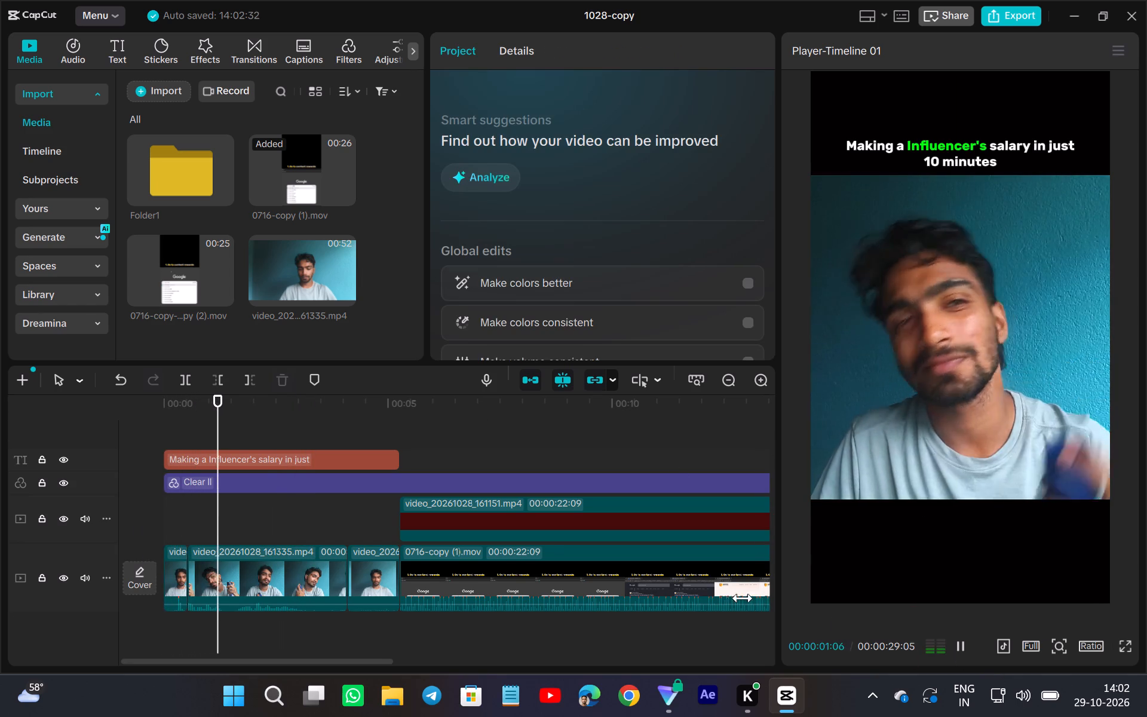
left_click(170, 510)
left_click(176, 573)
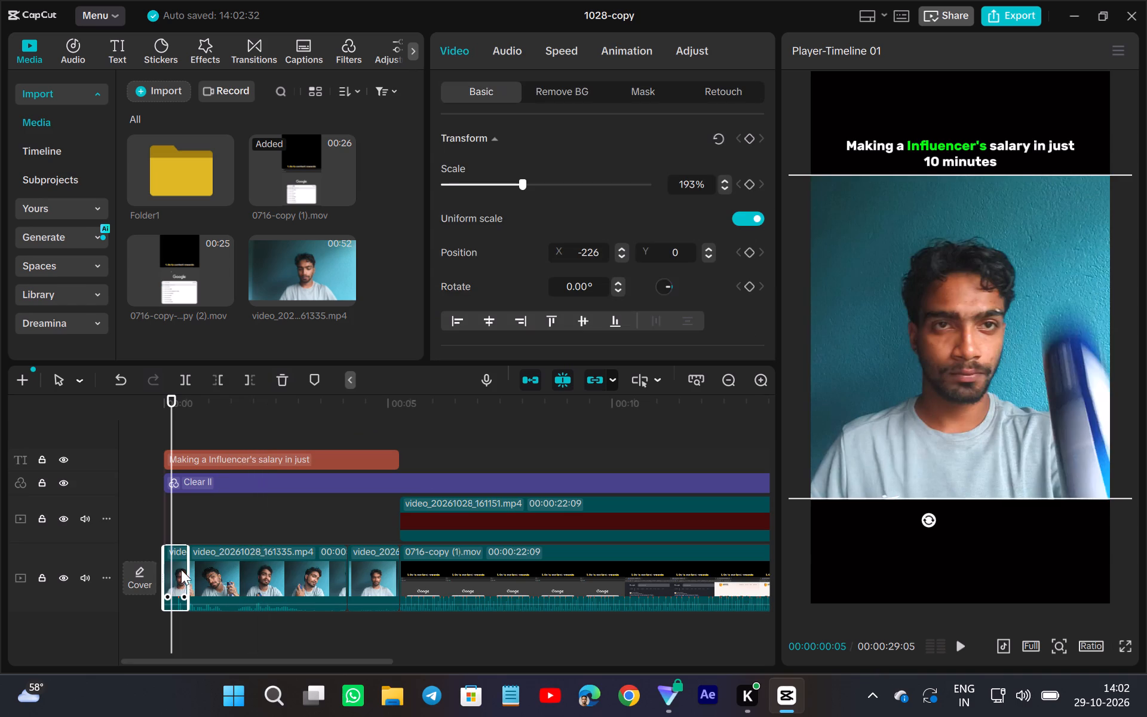
left_click_drag(187, 566, 197, 586)
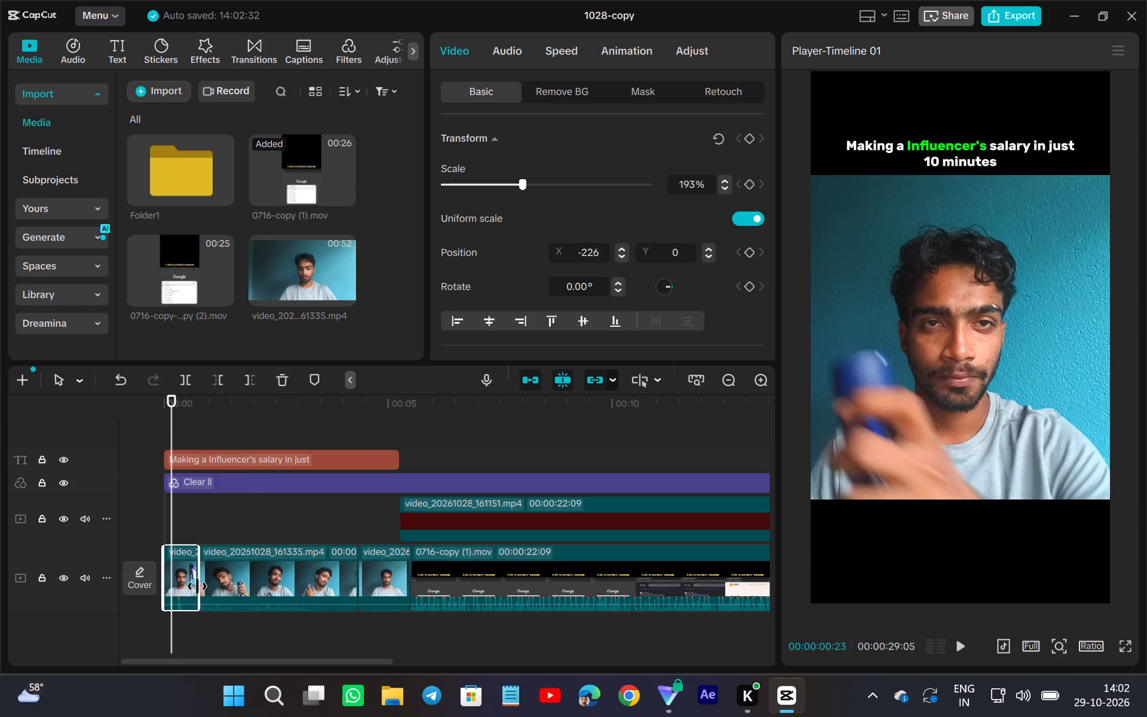
left_click_drag(197, 586, 192, 592)
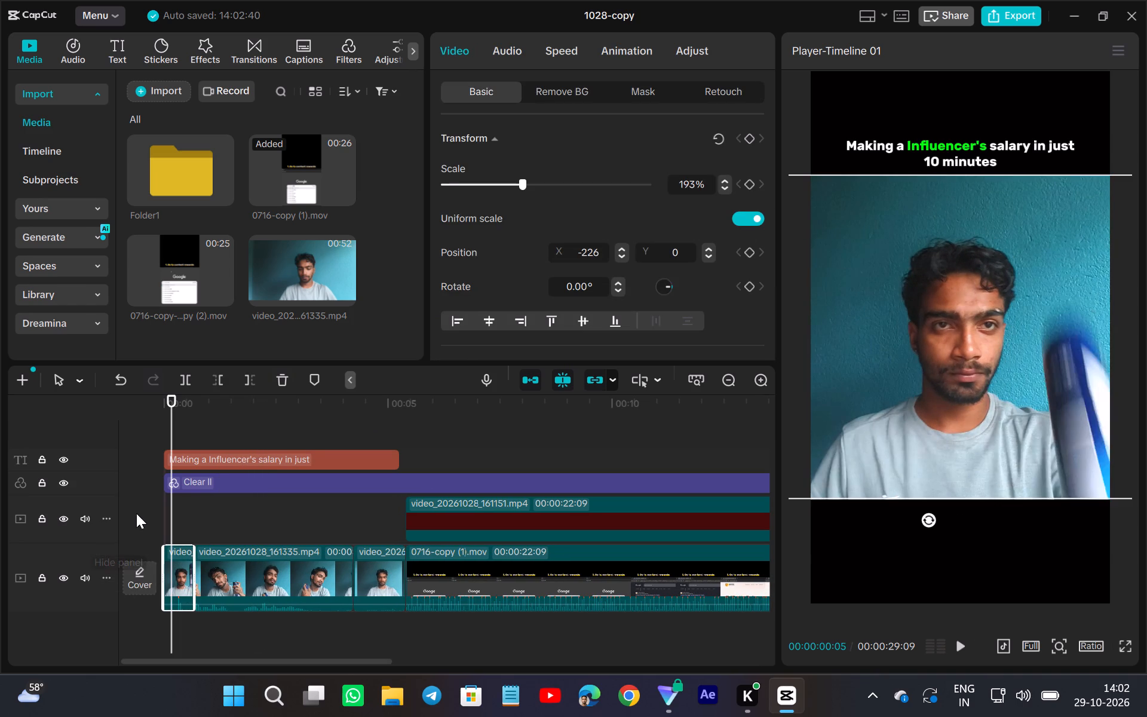
Play the opening through and shift the second video_20261028_161335.mp4 clip's picture horizontally to about X -175, keeping Y at 0.
left_click(138, 511)
left_click(955, 643)
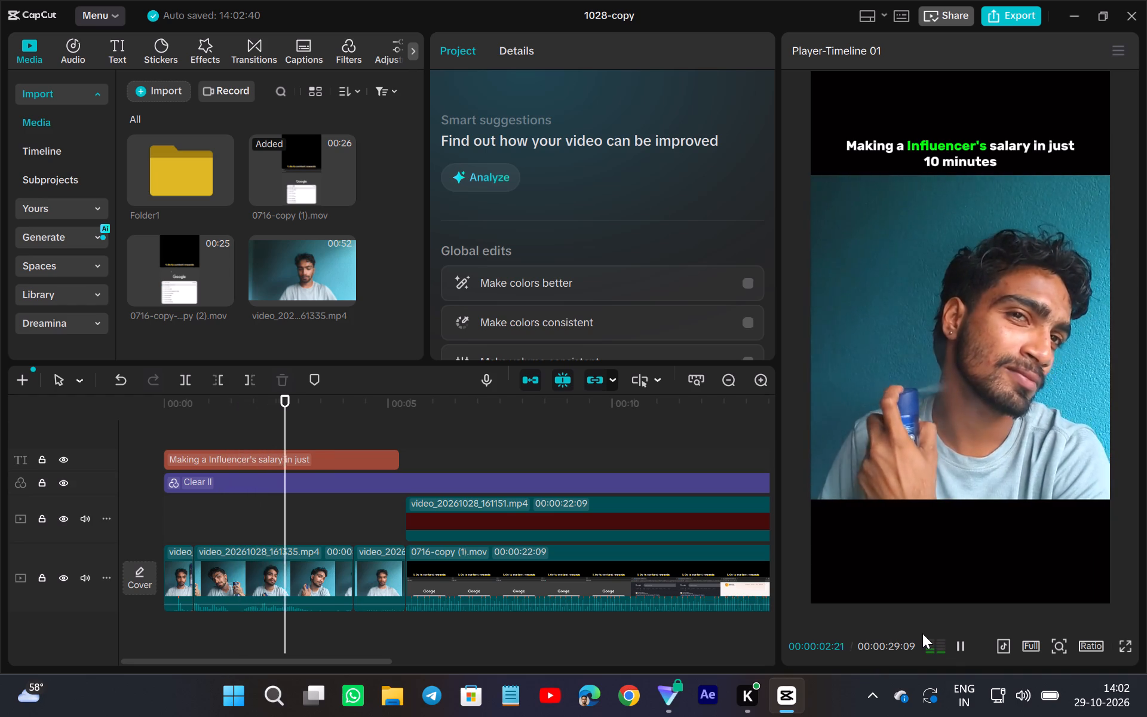
left_click(304, 495)
left_click(311, 581)
left_click_drag(982, 335, 964, 335)
left_click_drag(993, 342, 971, 342)
left_click_drag(1007, 345, 977, 347)
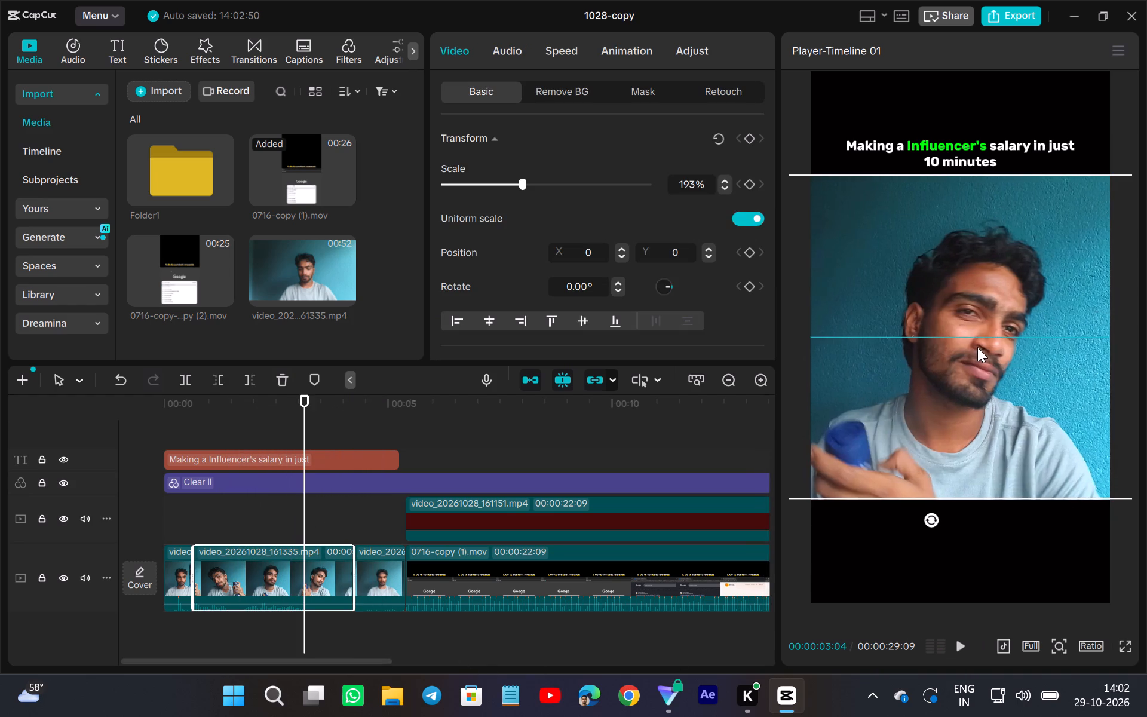
left_click_drag(977, 347, 983, 347)
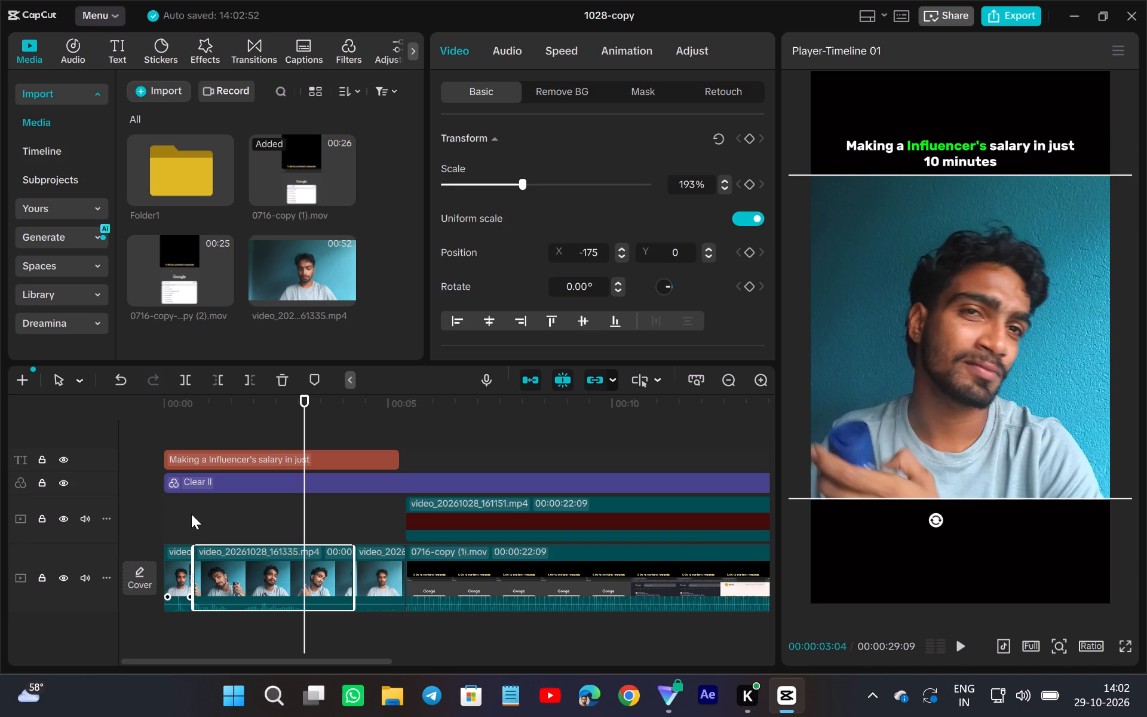
Compare with the first clip's framing and shift the third clip's picture horizontally to about X -181, keeping Y at 0.
left_click(178, 523)
left_click(176, 571)
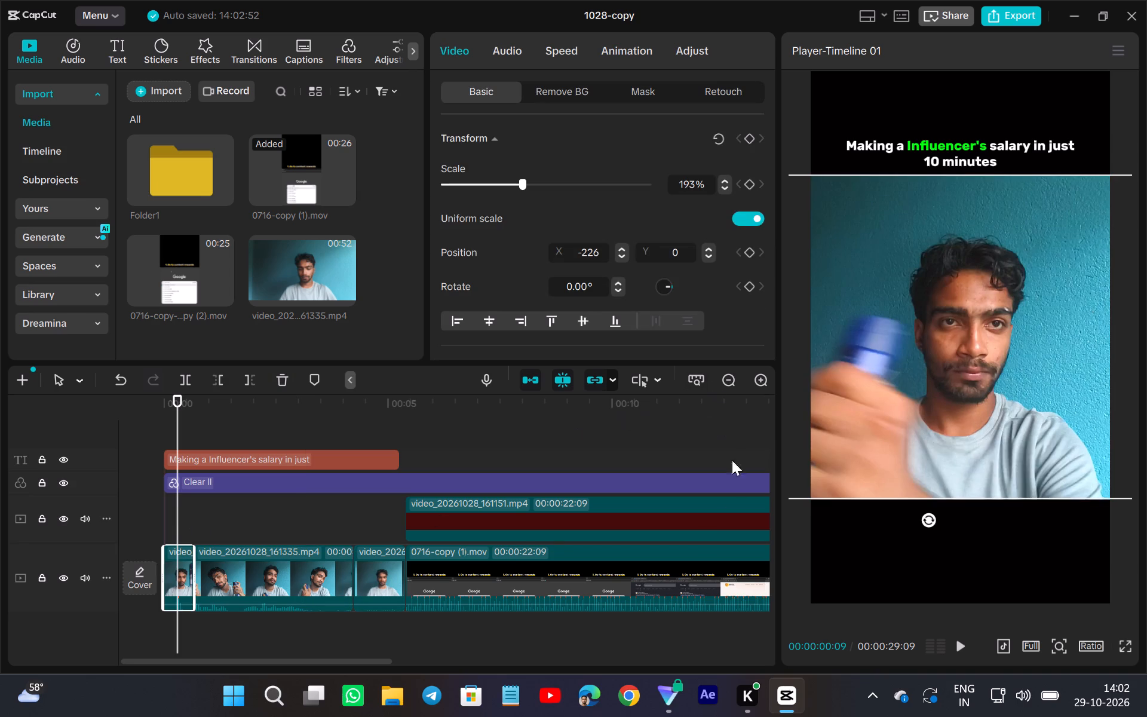
left_click(376, 526)
left_click(379, 582)
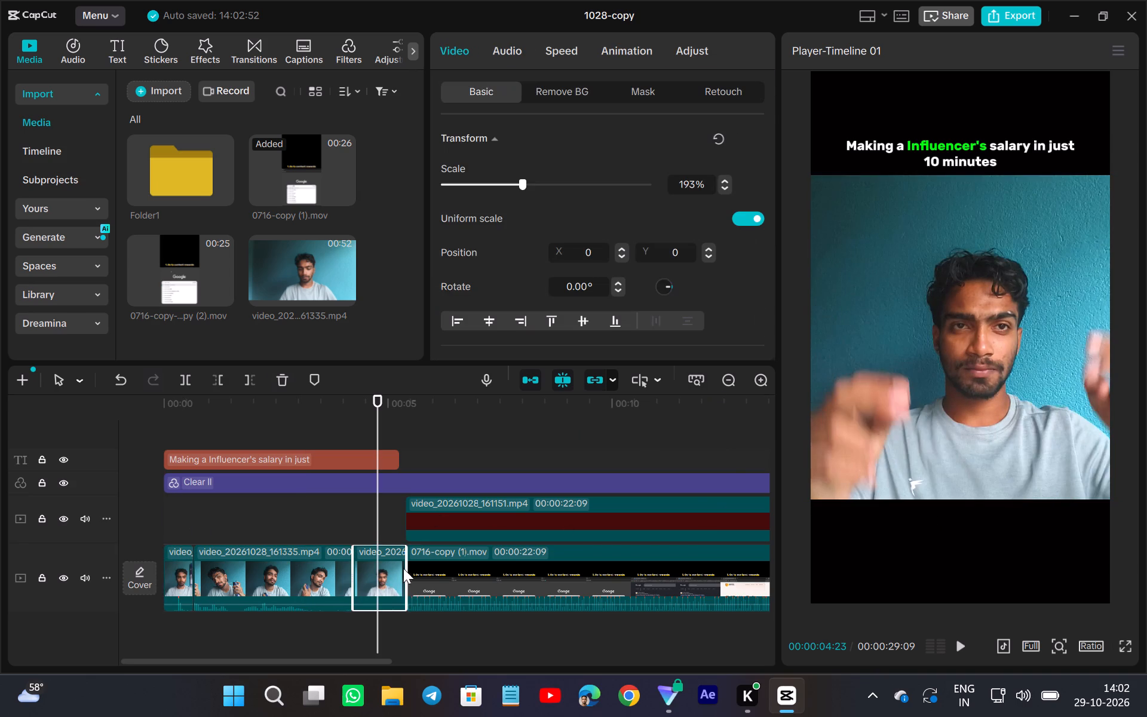
left_click_drag(976, 303, 944, 305)
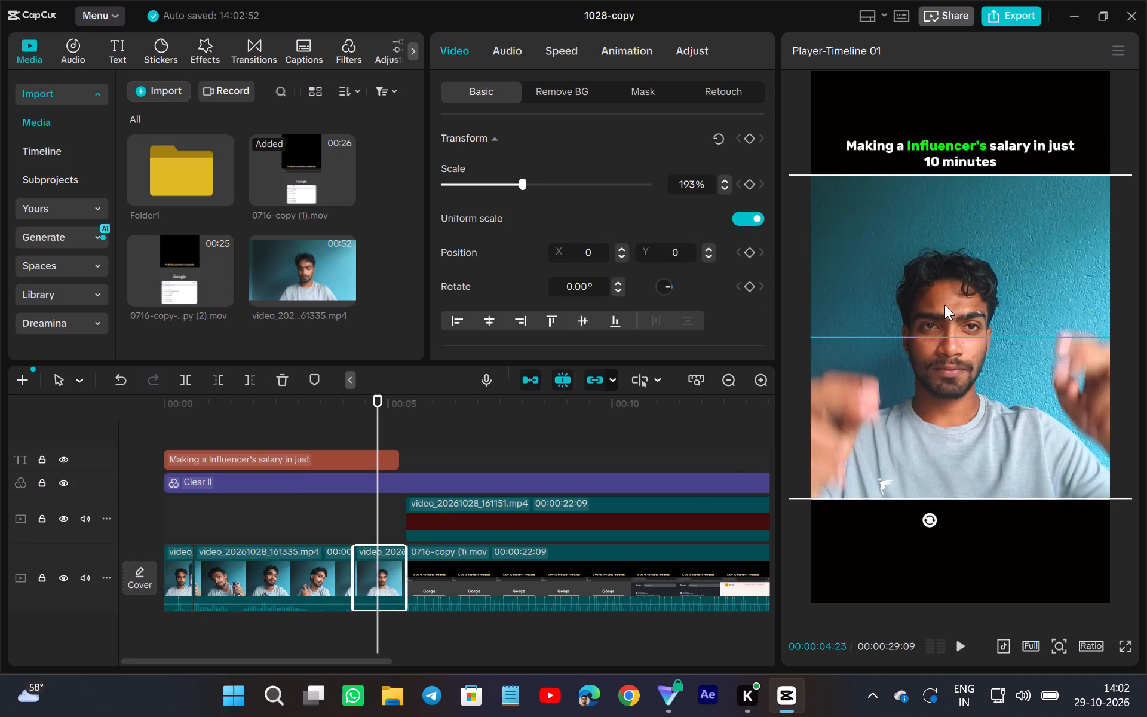
left_click_drag(944, 305, 950, 305)
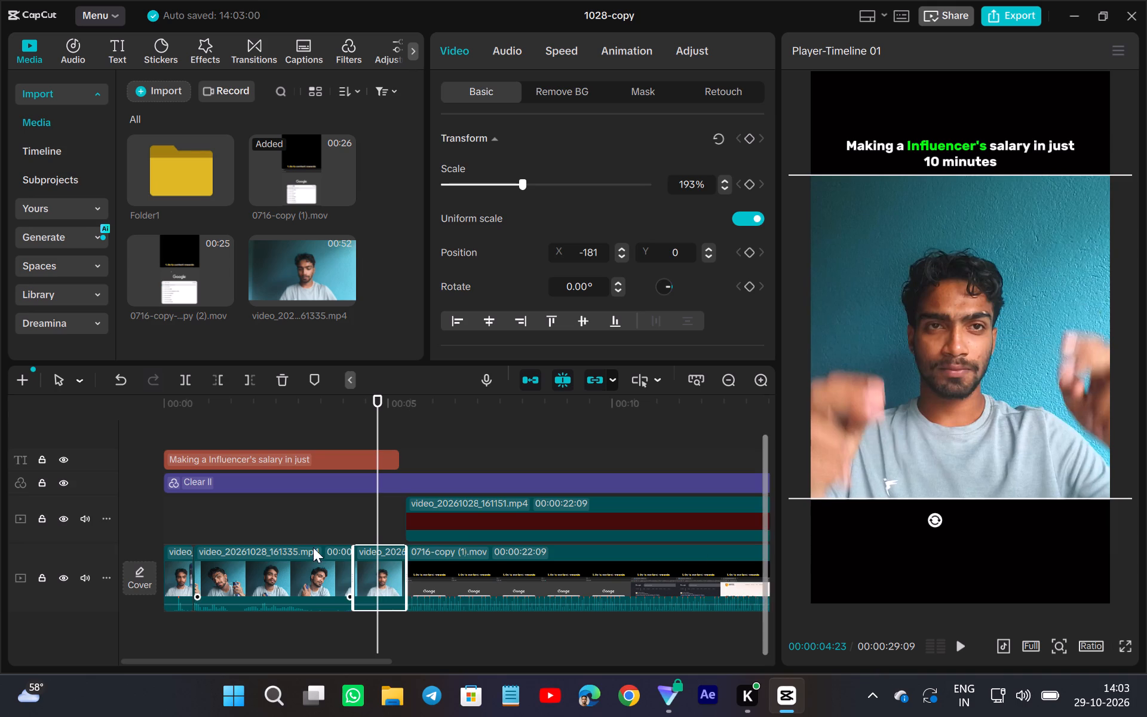
Play on and replace the missing video_20261028_161151.mp4 overlay with the video_20261028_161335.mp4 section where the man looks down, keeping the original video effect.
left_click(344, 498)
left_click(960, 652)
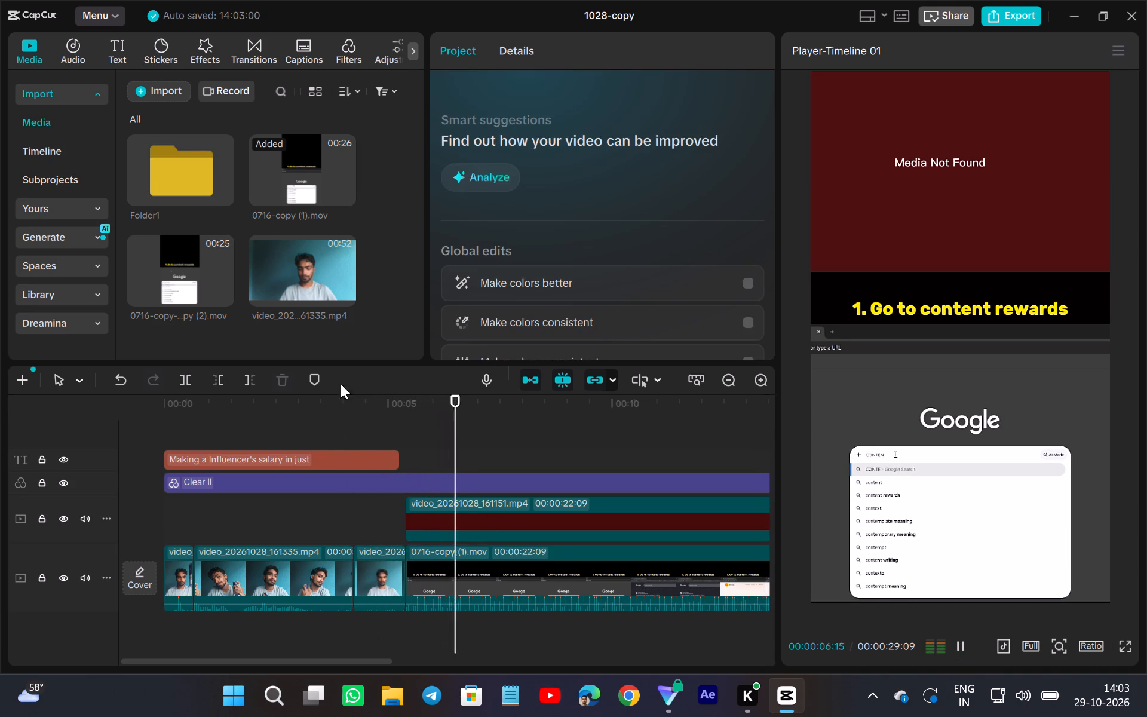
left_click_drag(308, 277, 521, 509)
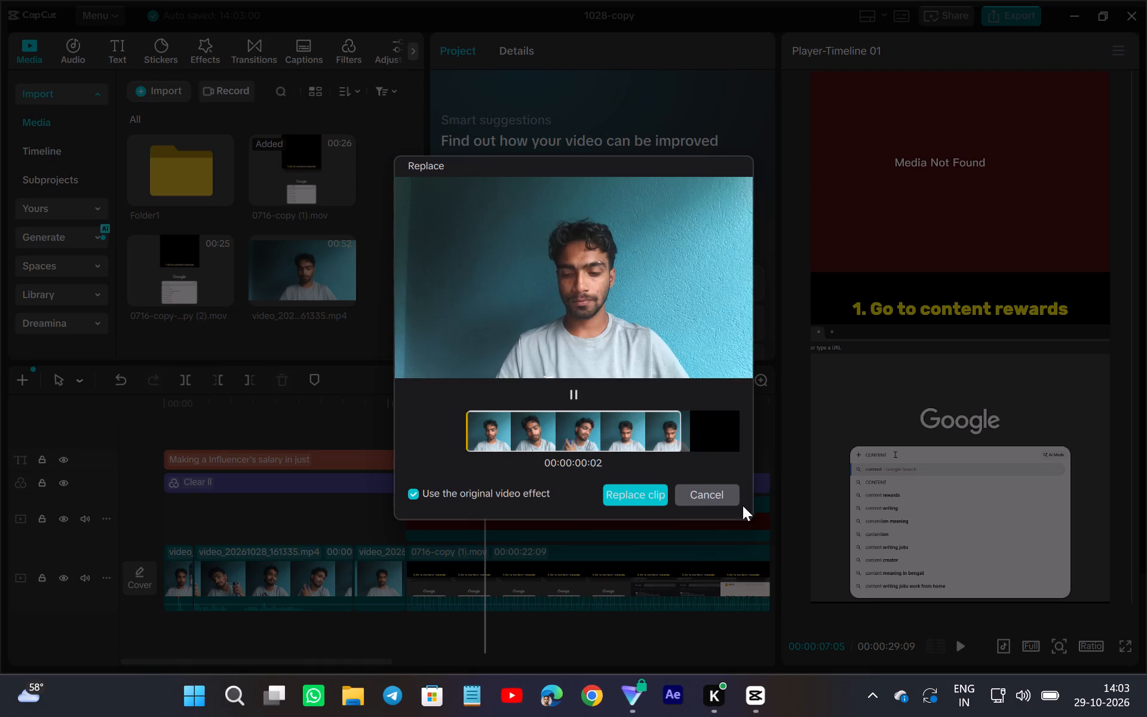
scroll(620, 440, "left", 2)
scroll(620, 440, "right", 1)
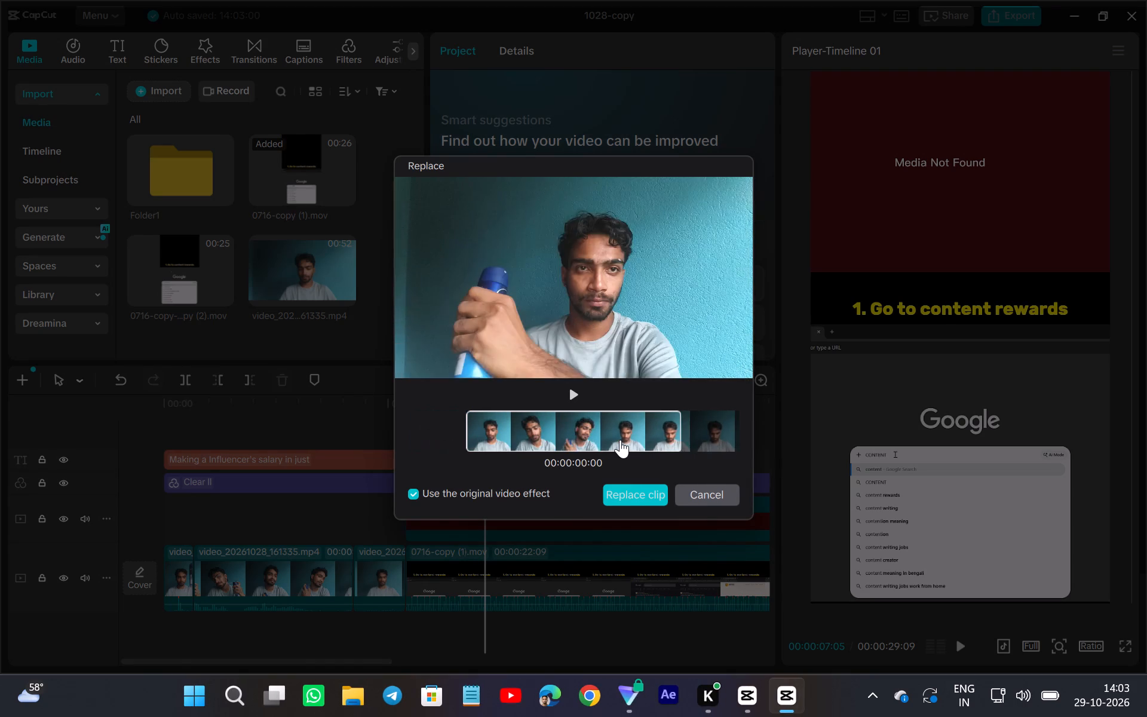
scroll(620, 440, "right", 1)
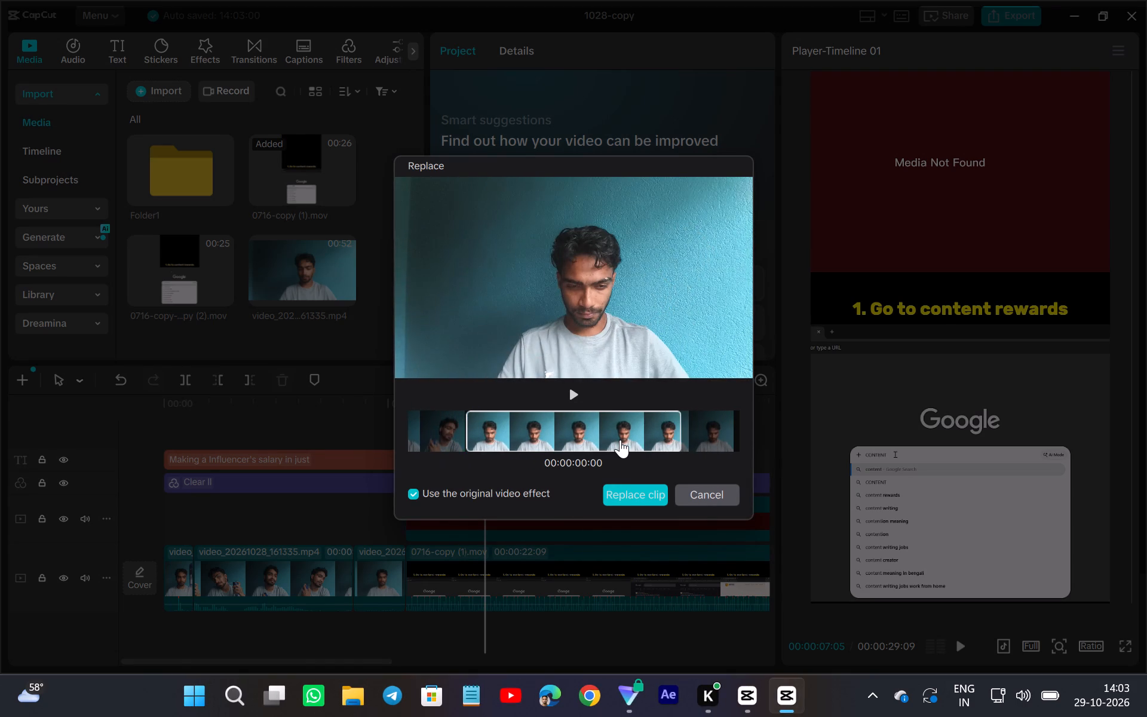
scroll(620, 440, "right", 2)
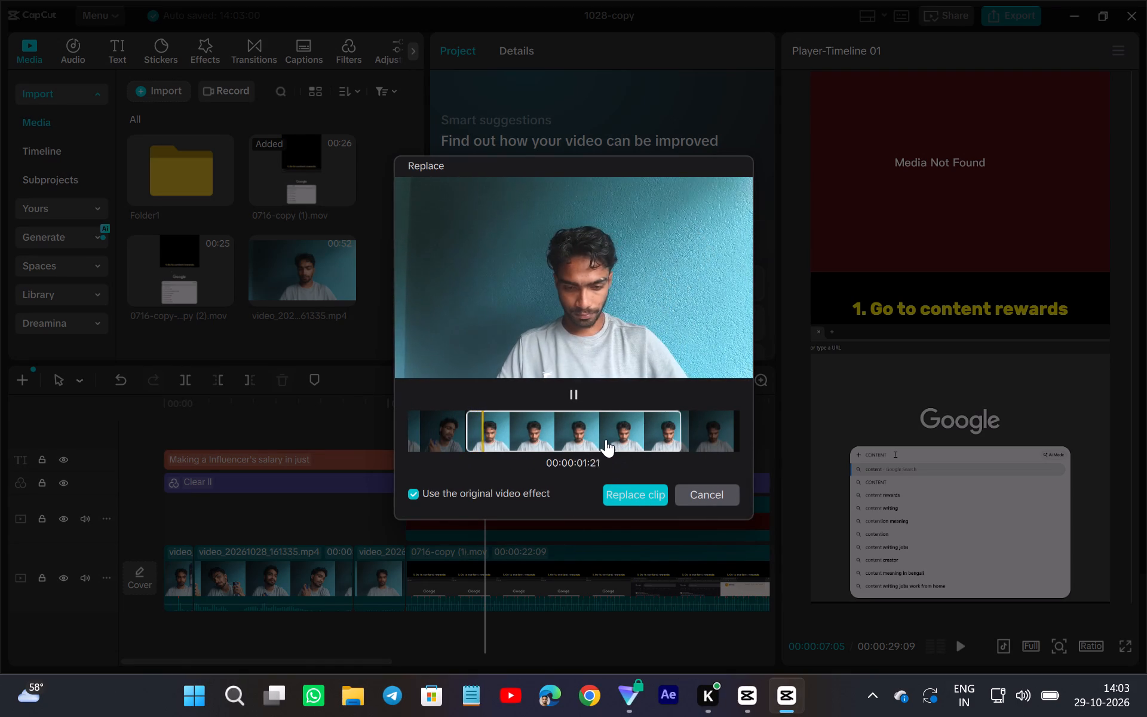
scroll(604, 437, "left", 1)
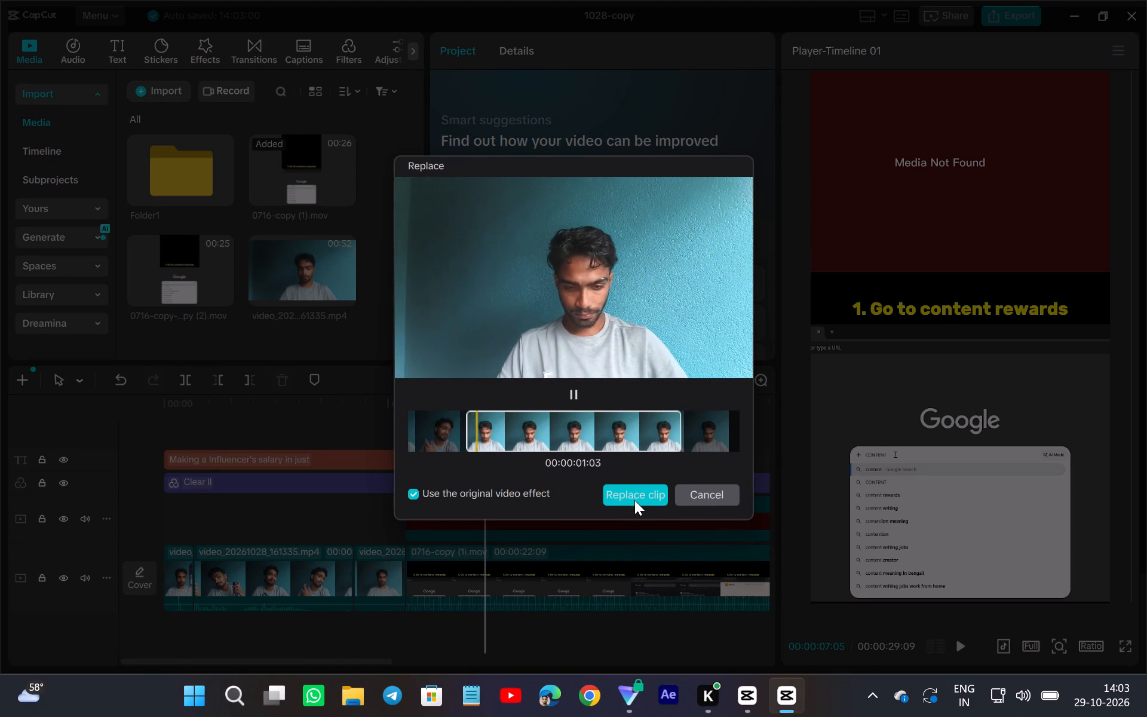
left_click(634, 500)
Reposition and enlarge the replaced overlay above the "1. Go to content rewards" text, at about 134% scale, X -165 and Y 1186.
scroll(536, 508, "left", 1)
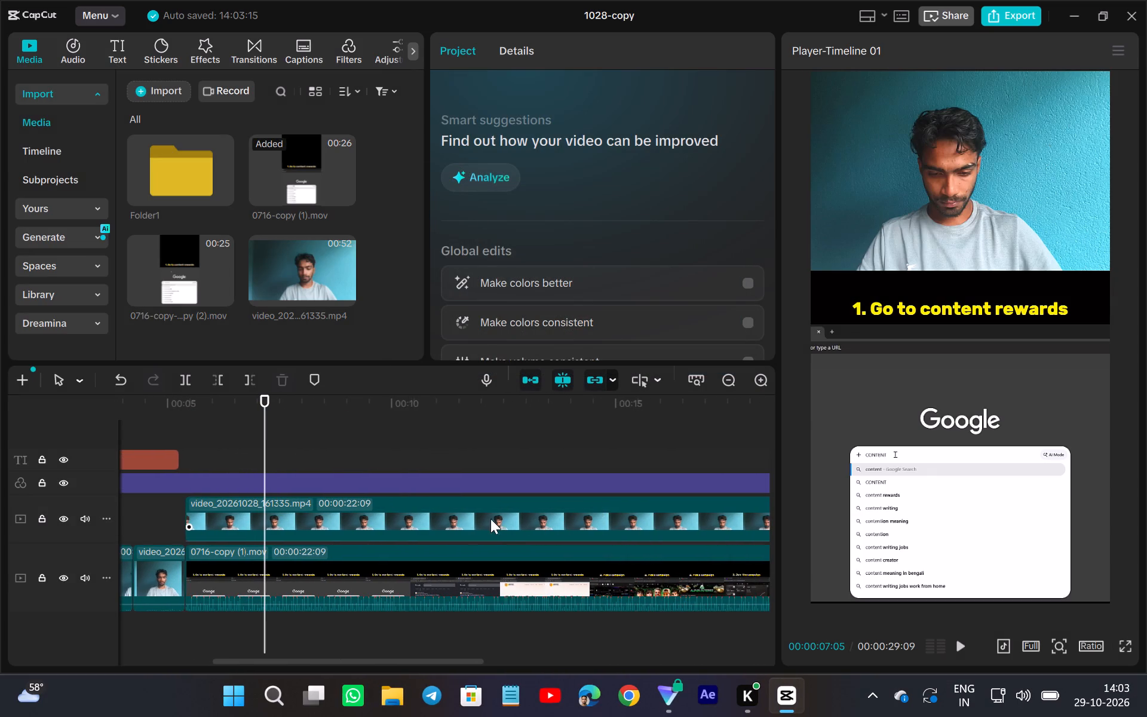
scroll(490, 519, "left", 1)
left_click(485, 516)
left_click_drag(906, 234, 912, 232)
left_click(119, 379)
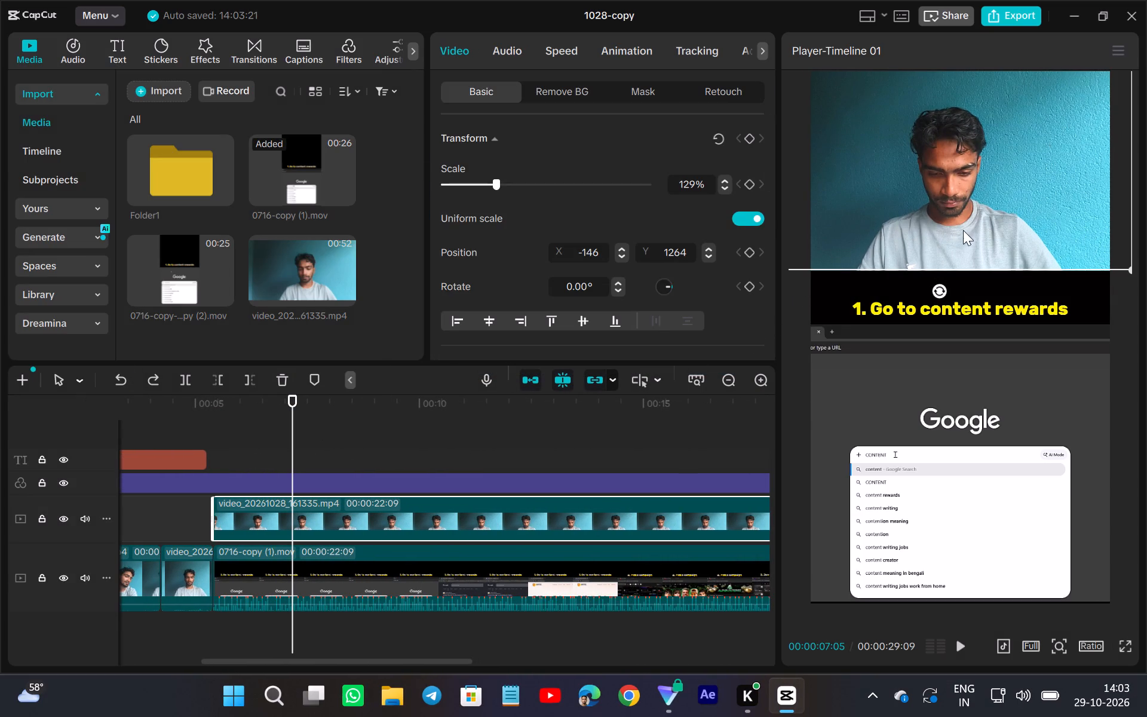
left_click_drag(965, 217, 965, 228)
left_click_drag(961, 207, 962, 217)
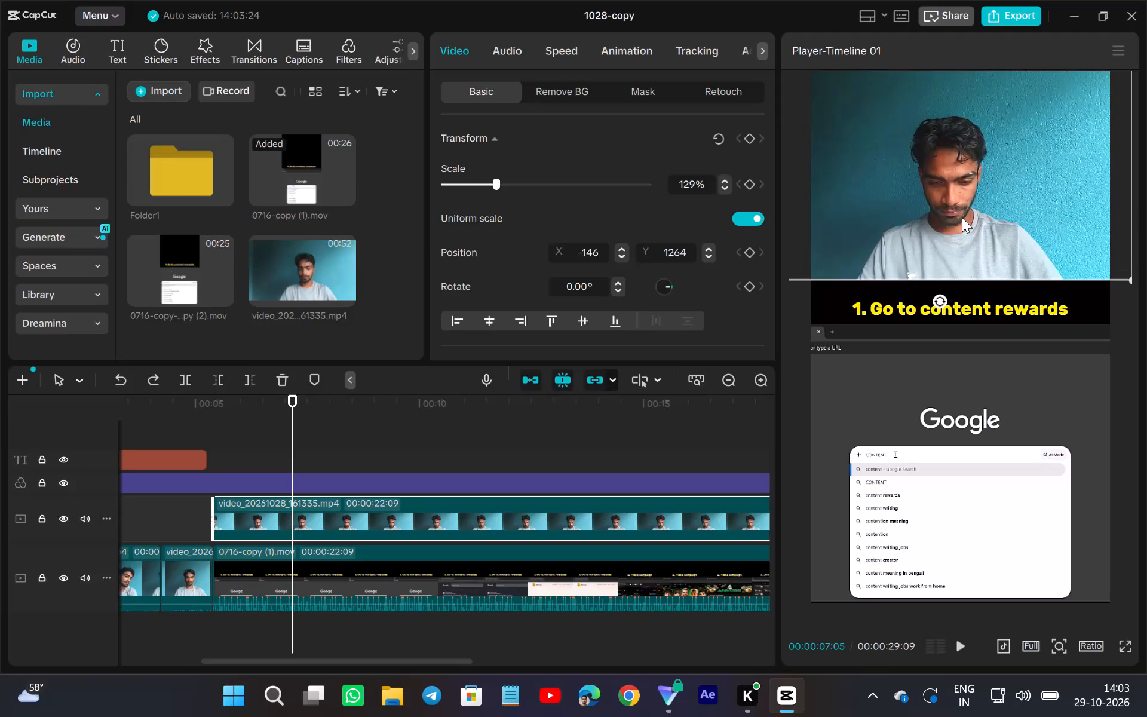
left_click_drag(962, 217, 962, 219)
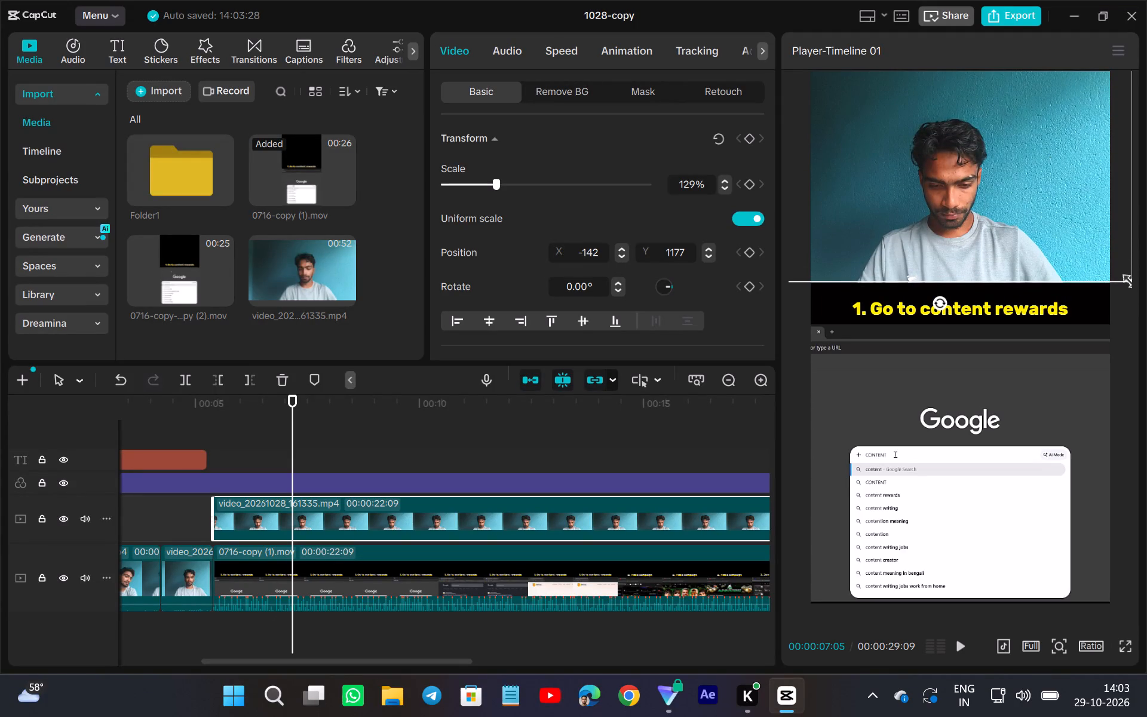
left_click_drag(1125, 278, 1133, 291)
left_click(1019, 232)
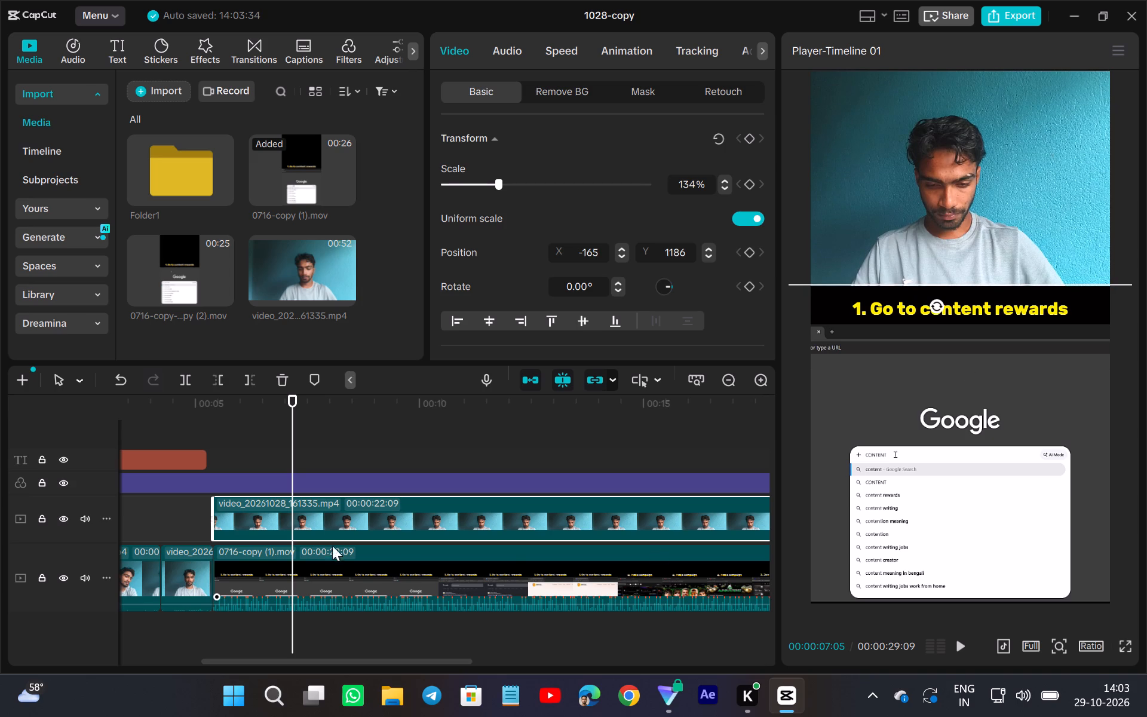
Play the content rewards section and skim ahead to check the replaced overlay against the screen recording.
left_click(260, 449)
left_click(956, 647)
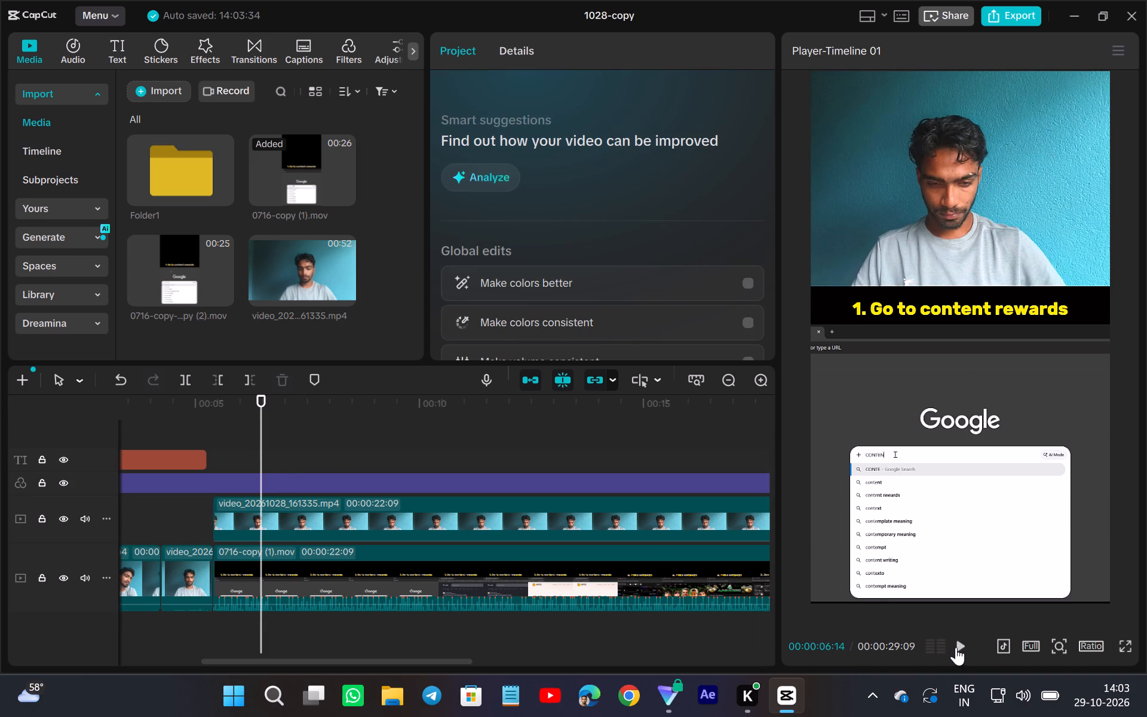
scroll(591, 612, "left", 1)
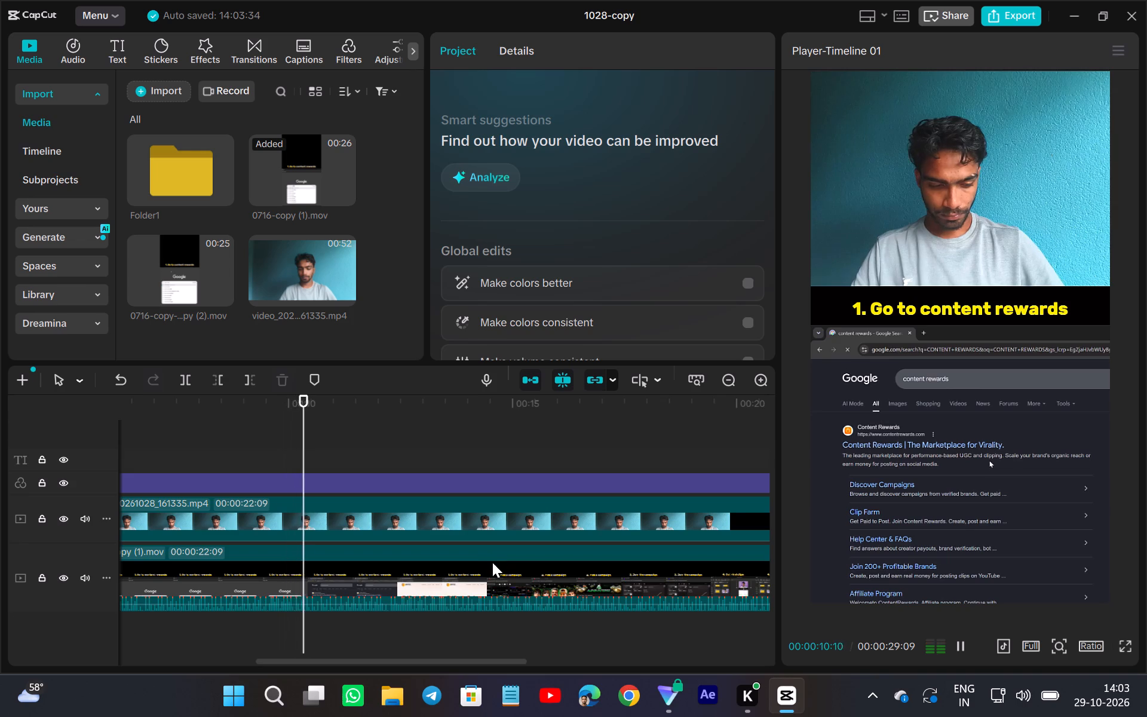
scroll(492, 562, "left", 1)
left_click(523, 440)
Replace the lost clip at the end of the main track with the video_20261028_161335.mp4 section showing raised-hand gestures, keeping the original video effect.
scroll(532, 453, "down", 9, "ctrl")
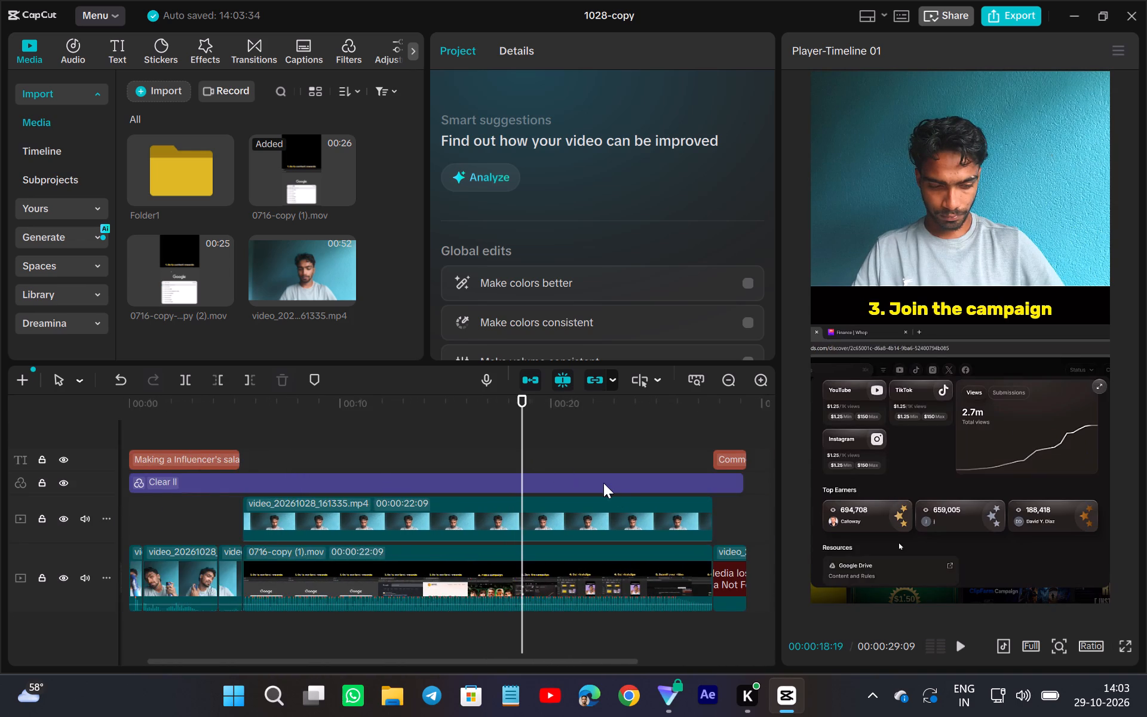
scroll(606, 485, "left", 1)
scroll(617, 491, "down", 1, "ctrl")
scroll(617, 492, "left", 1, "ctrl")
scroll(622, 492, "down", 1, "ctrl")
scroll(625, 492, "left", 1, "ctrl")
left_click(656, 510)
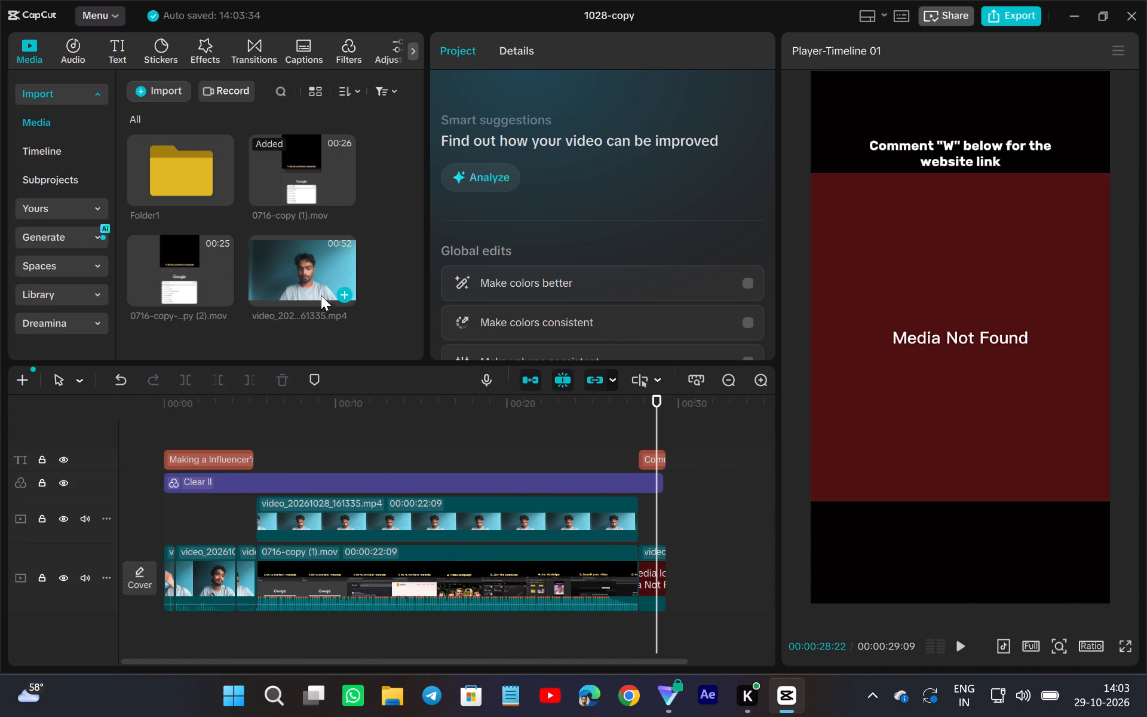
left_click_drag(321, 292, 657, 586)
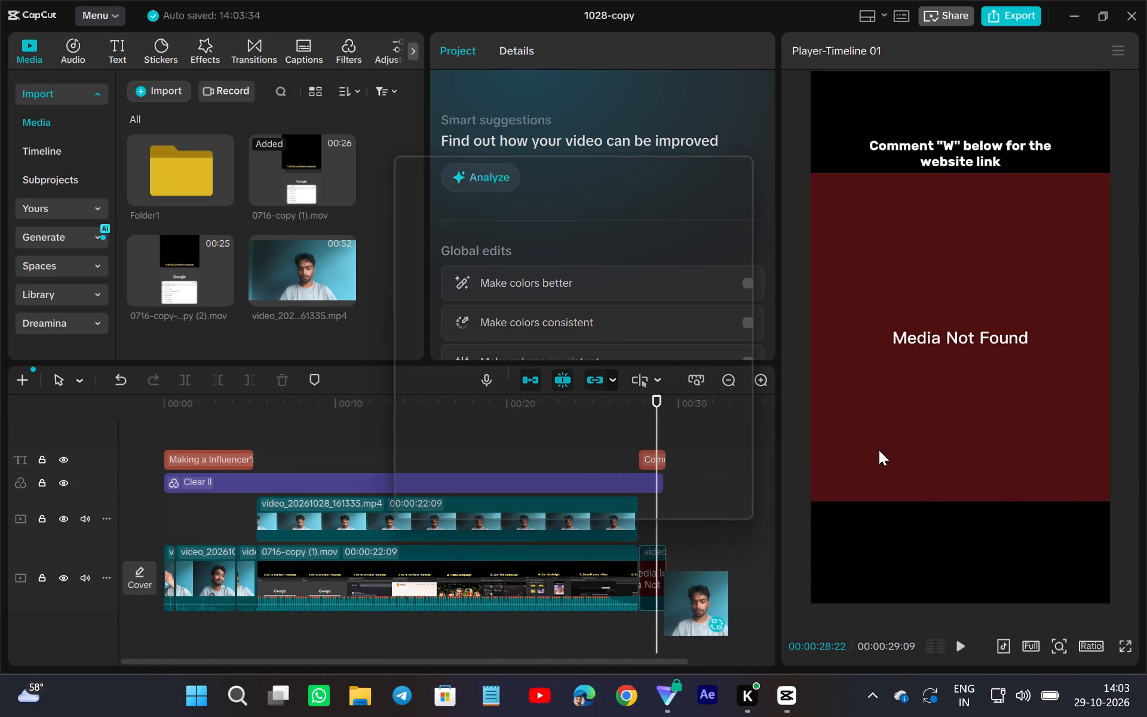
scroll(614, 428, "left", 13)
scroll(632, 428, "left", 16)
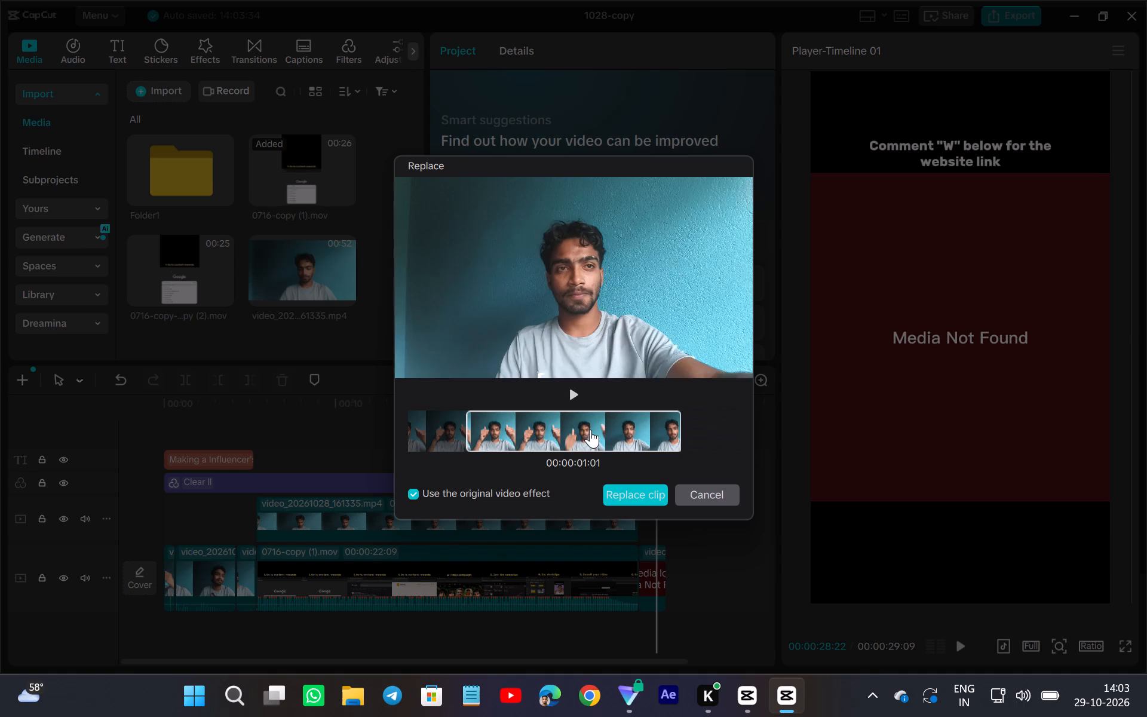
left_click(569, 390)
left_click_drag(528, 430, 598, 440)
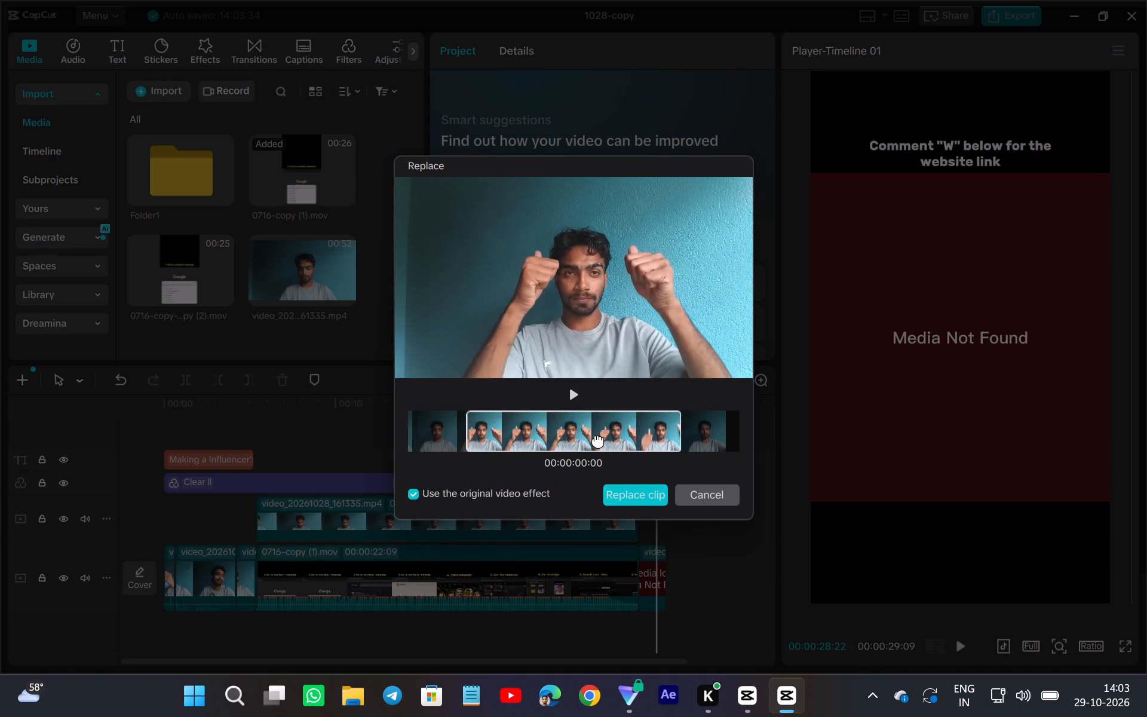
left_click_drag(598, 440, 631, 465)
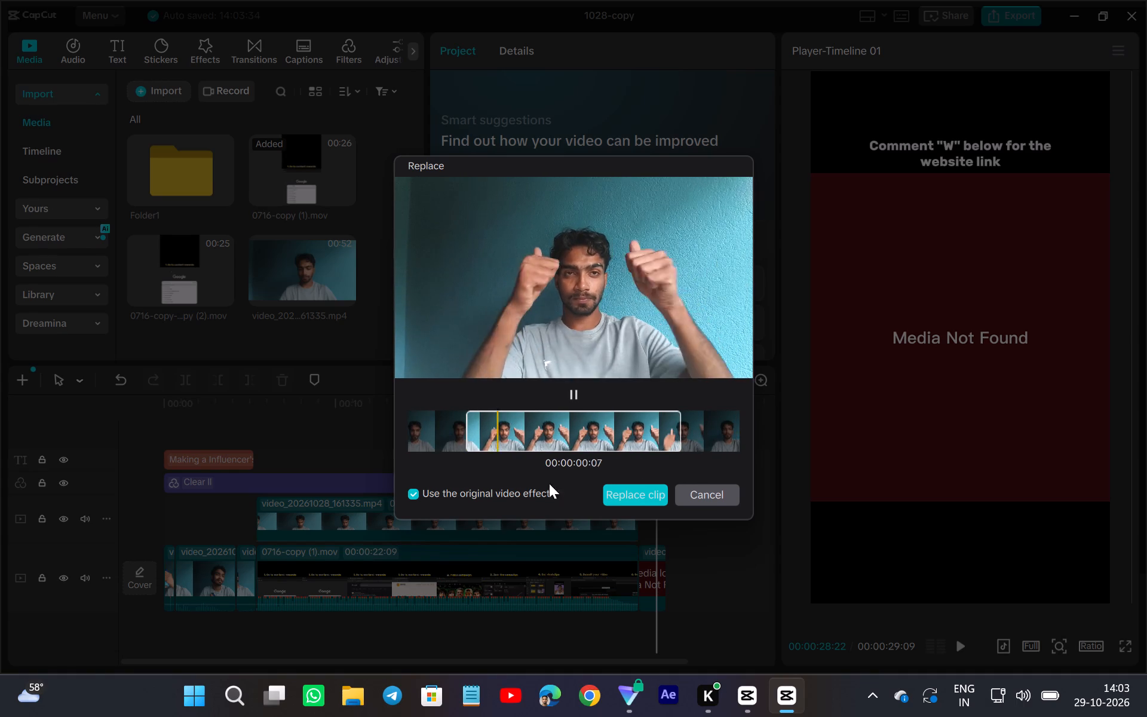
left_click(641, 501)
Mute the replaced closing clip by lowering its volume to -∞ dB.
left_click(656, 574)
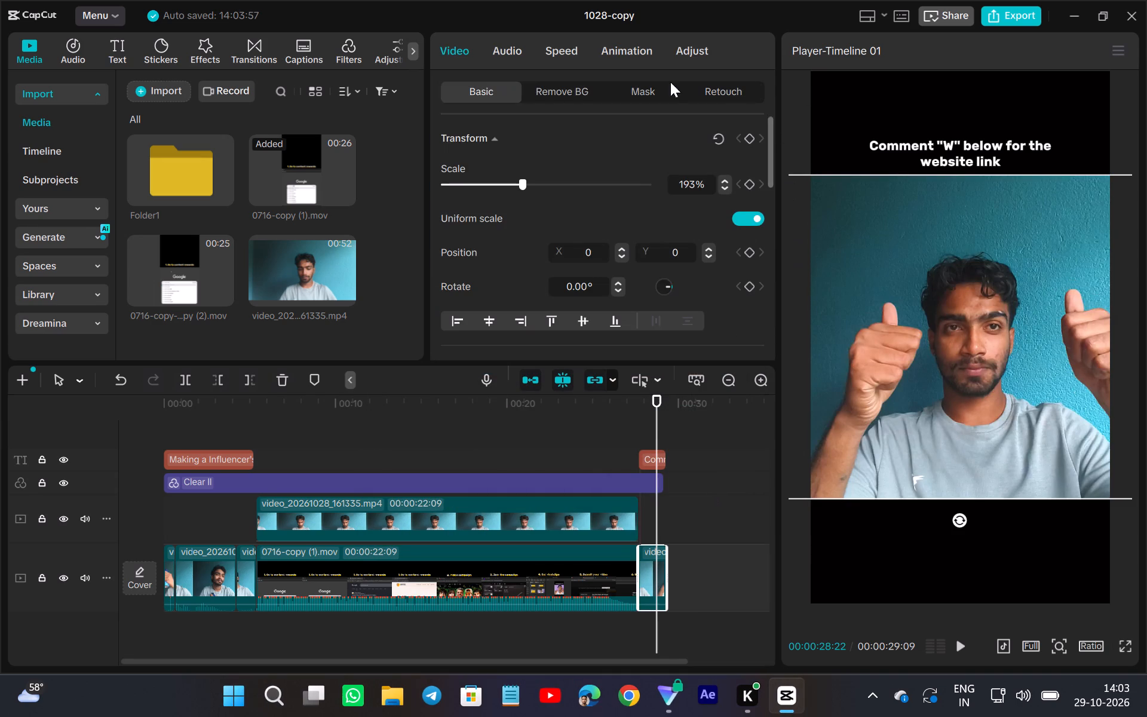
left_click(517, 51)
left_click_drag(598, 189, 231, 233)
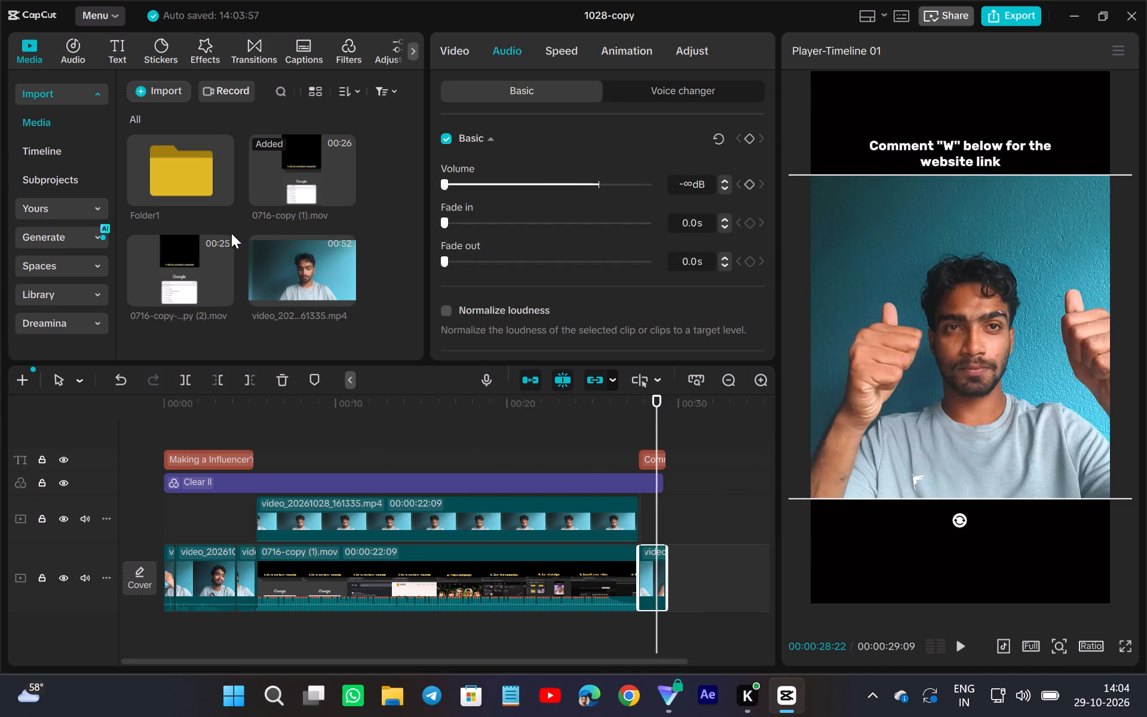
left_click_drag(231, 233, 231, 234)
Play the opening under the "Making a Influencer's salary" title from the start to review it, and return to 00:00:00:00.
left_click(551, 416)
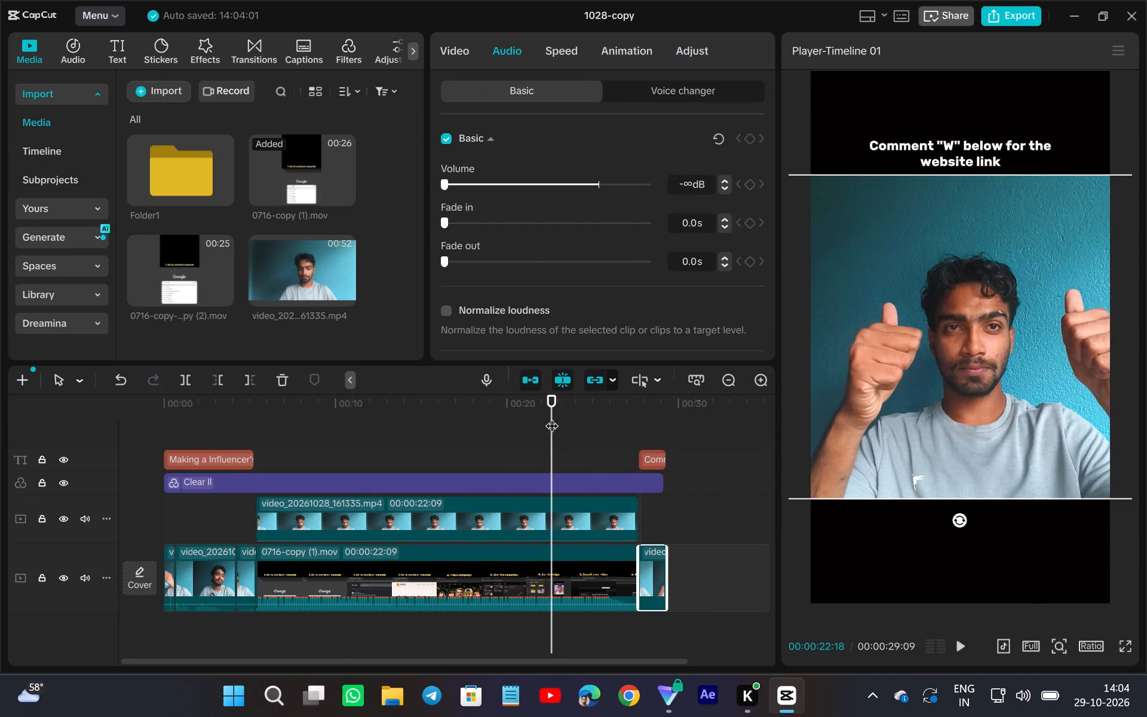
scroll(513, 492, "down", 7, "ctrl")
left_click(143, 519)
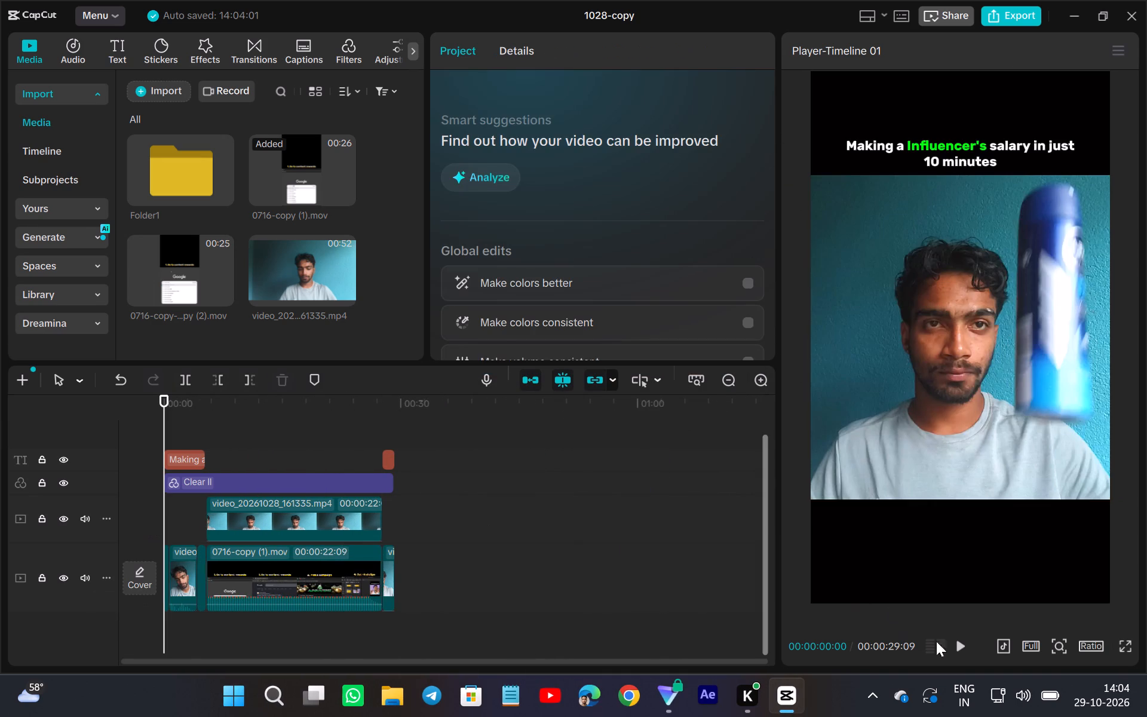
left_click(968, 643)
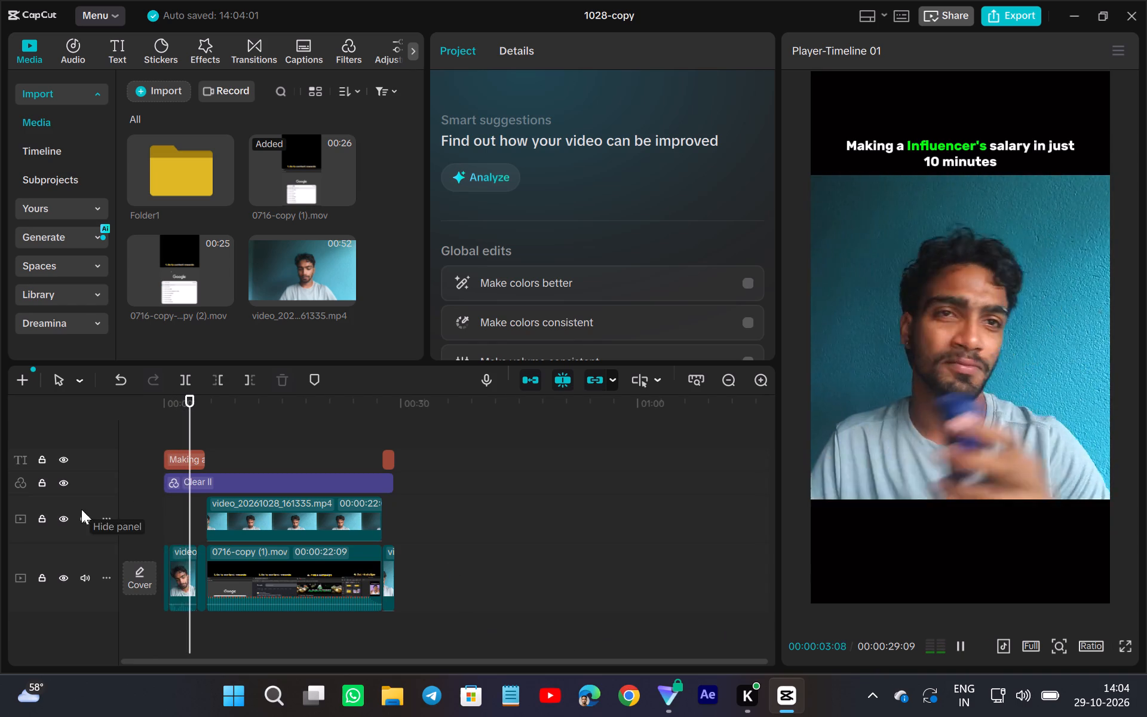
left_click(155, 501)
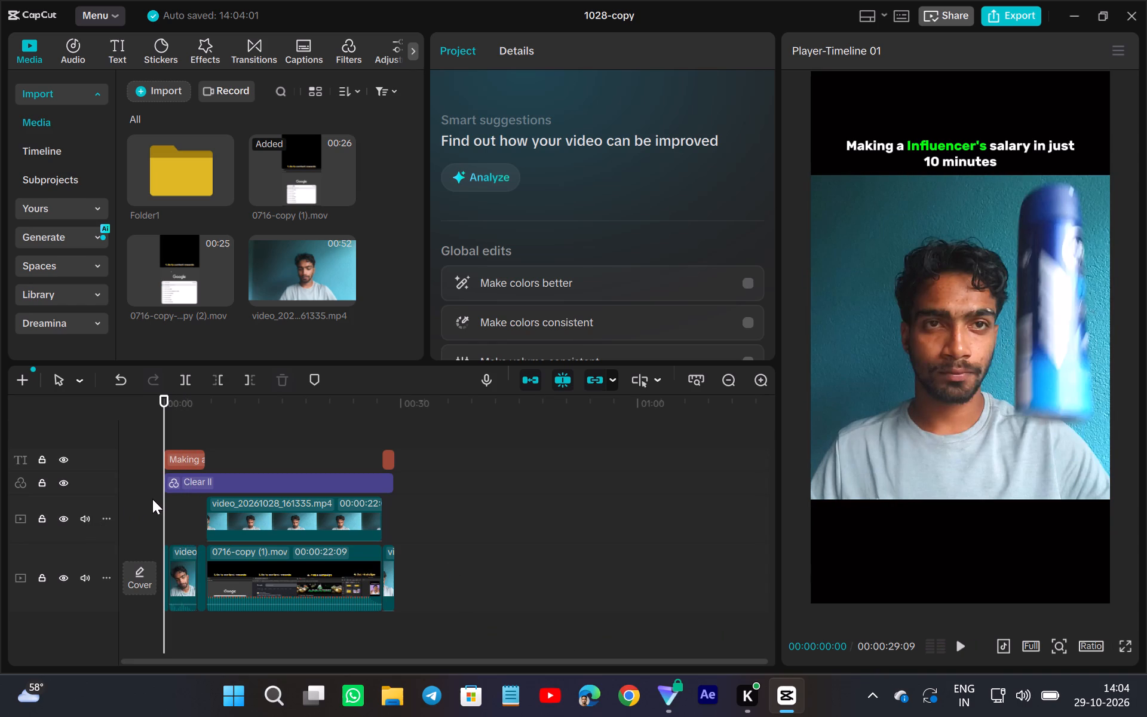
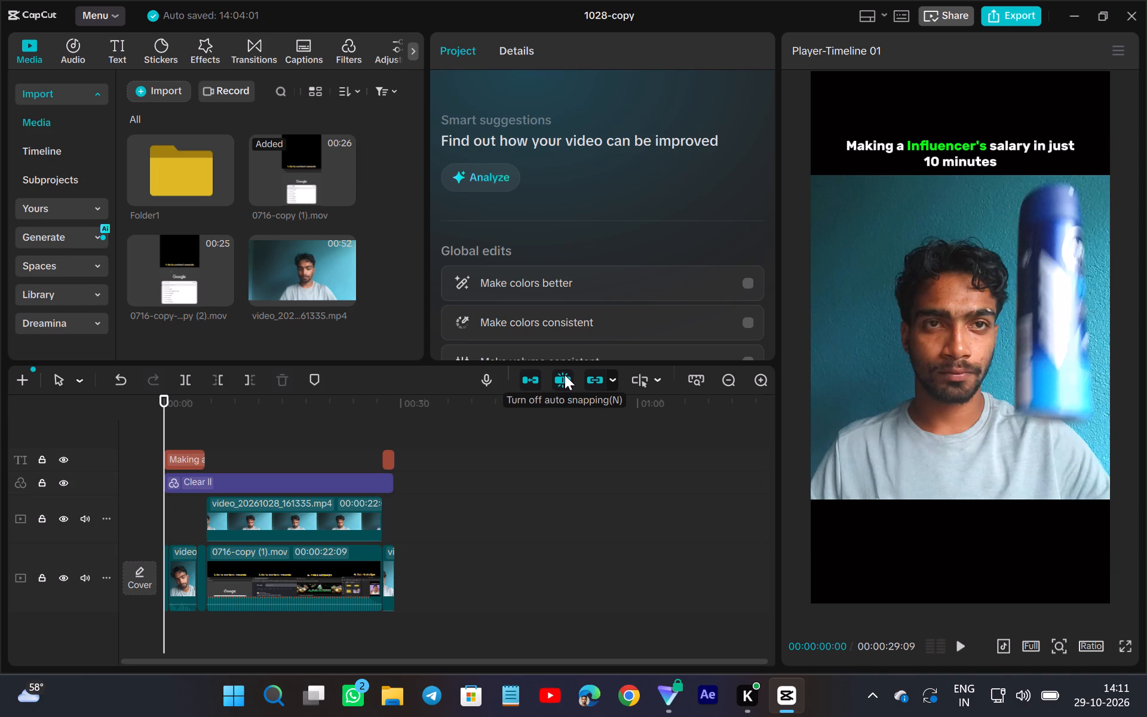
Replace the opening title's text with "Watch me pay my months rent".
left_click(192, 464)
left_click_drag(570, 143, 406, 97)
key("BackSpace")
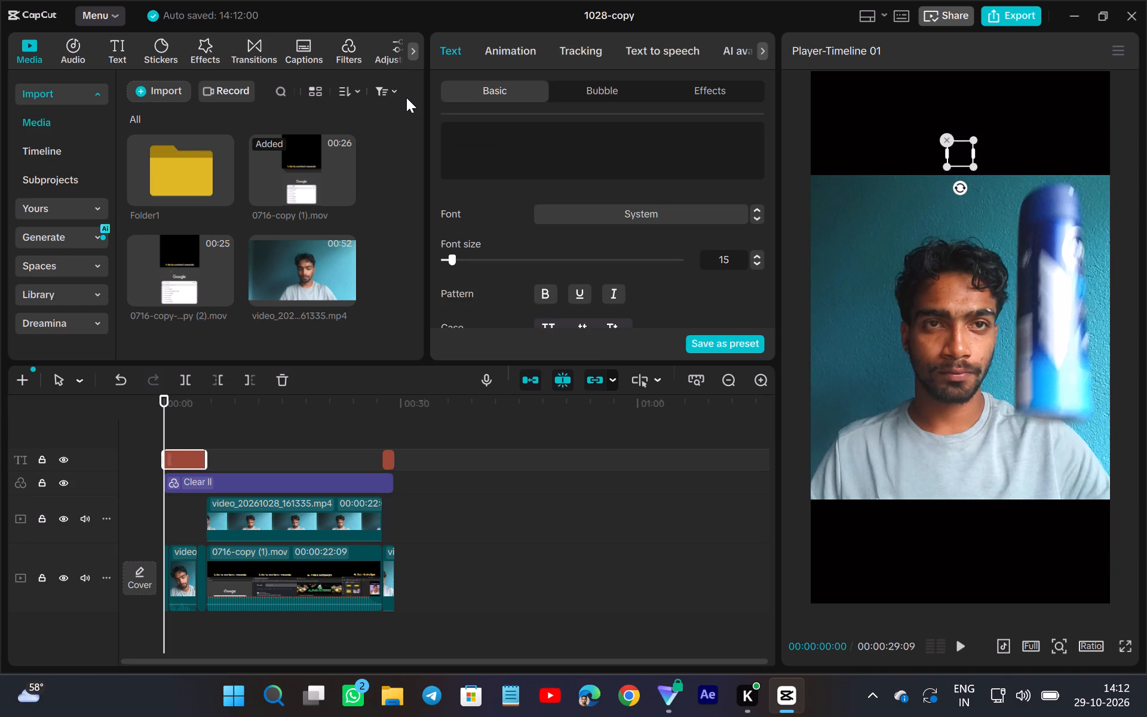
type("aatch")
key("space")
key("space")
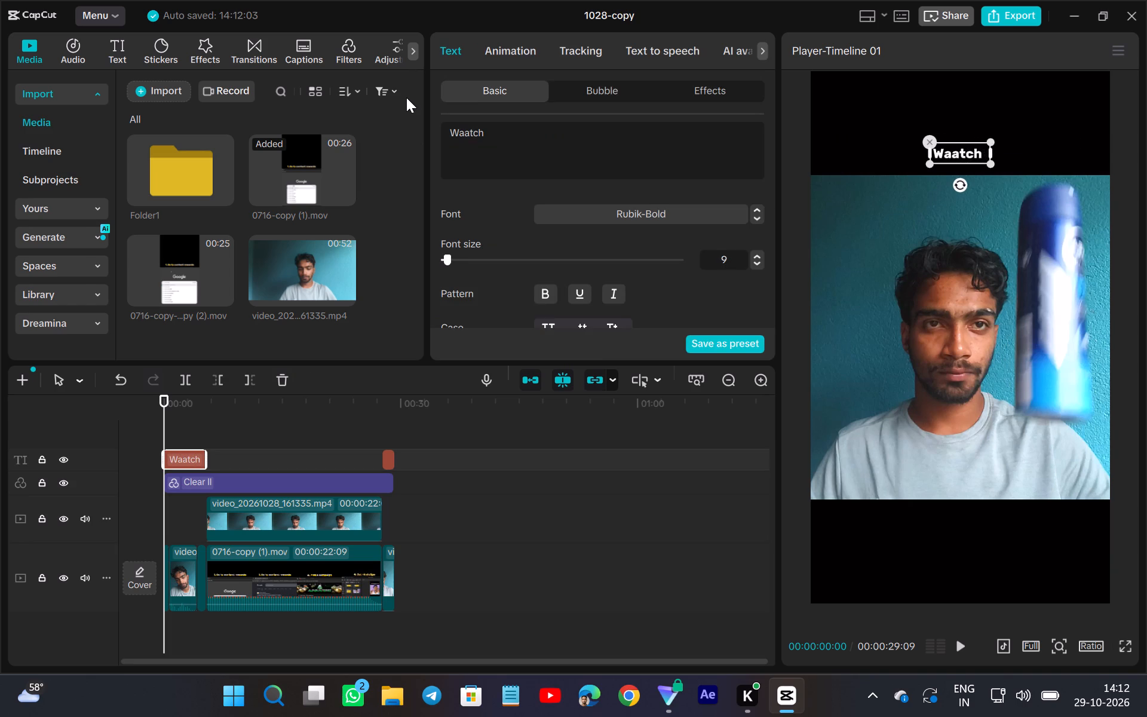
key("BackSpace")
key("BackSpace")
key("BackSpace")
key("BackSpace")
key("BackSpace")
key("BackSpace")
key("BackSpace")
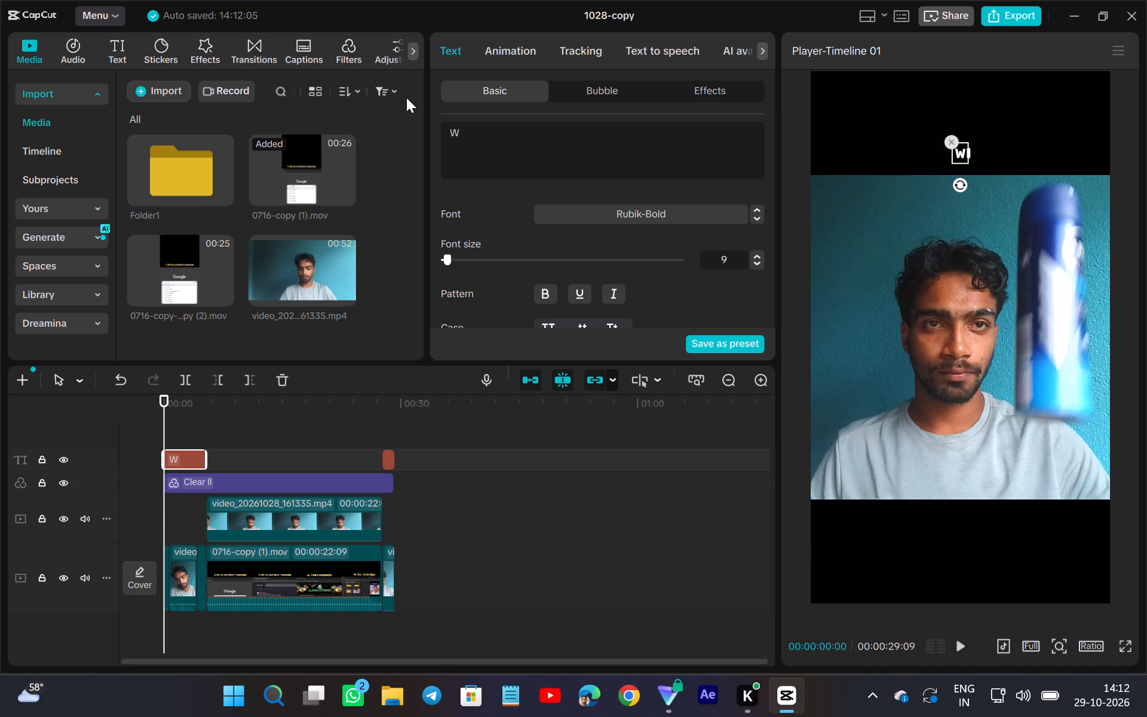
type("atch")
key("space")
key("space")
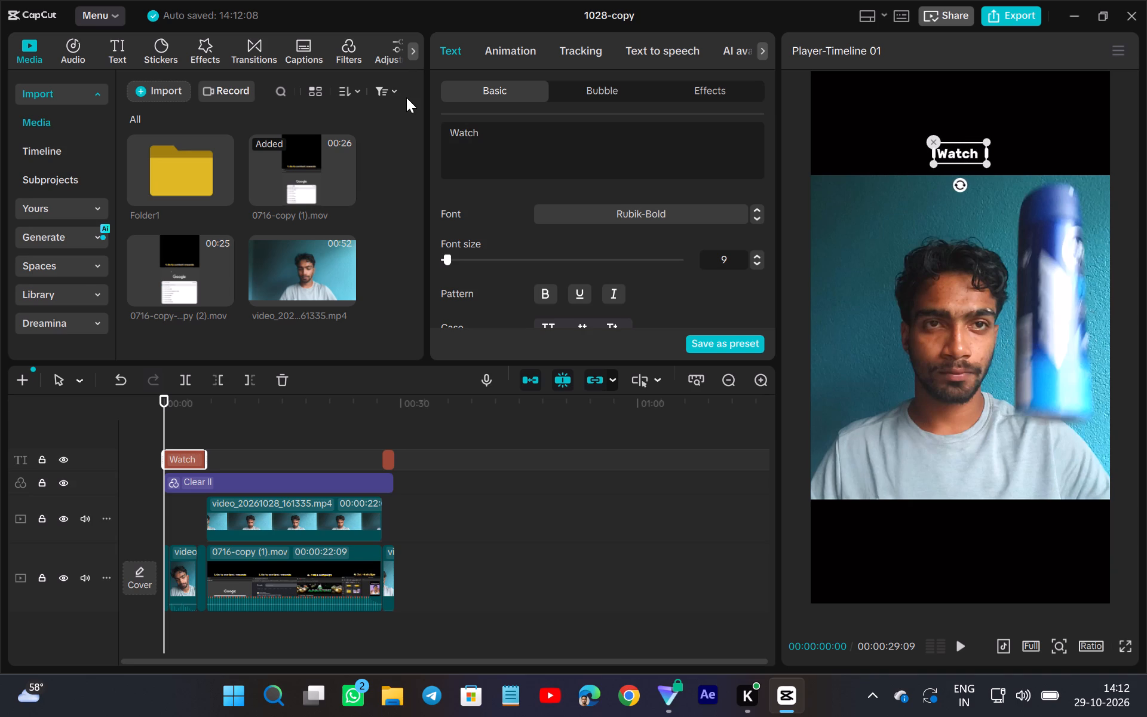
key("BackSpace")
type("me o")
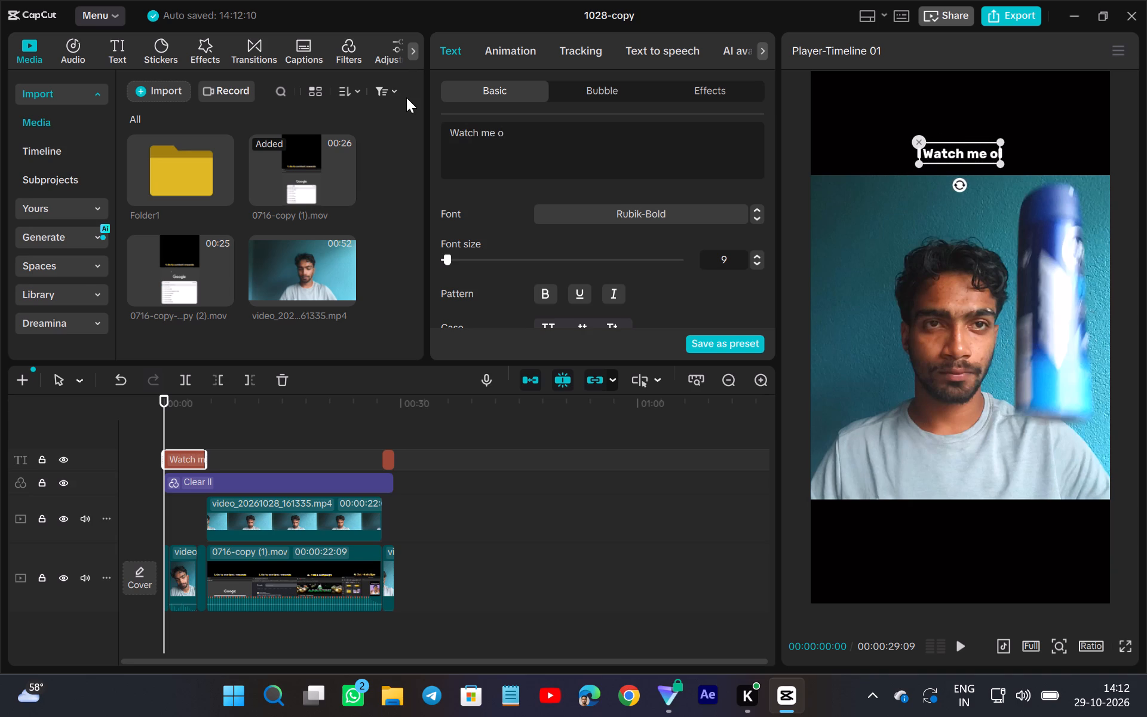
key("BackSpace")
key("space")
key("BackSpace")
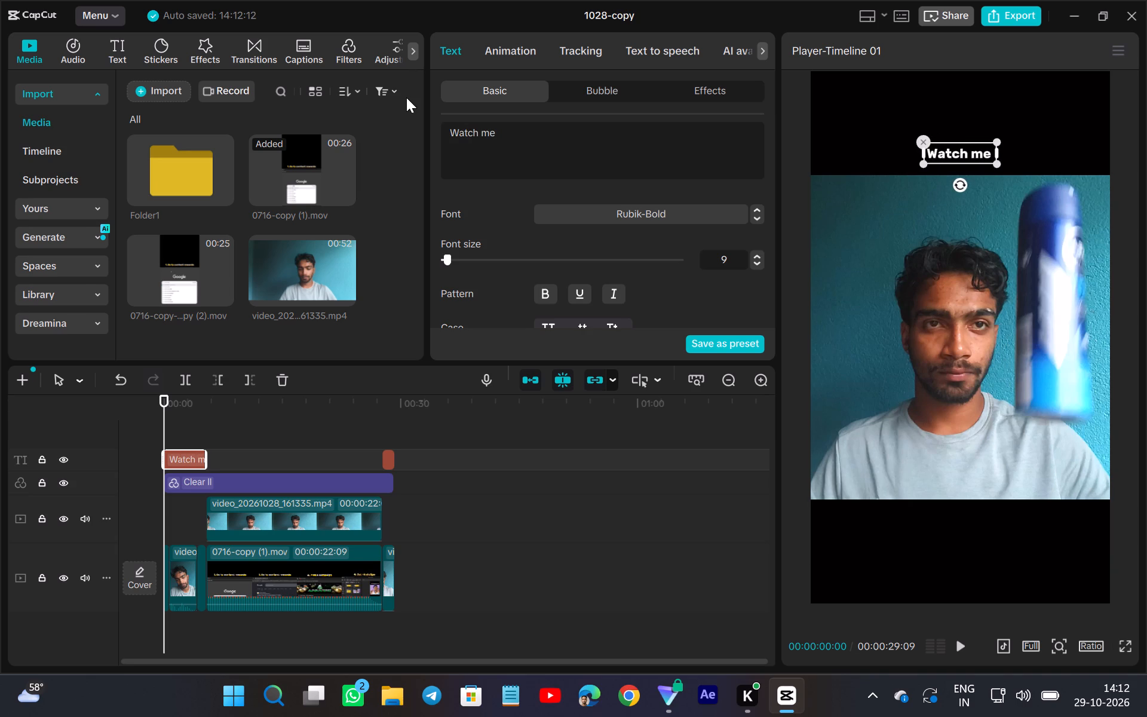
key("o")
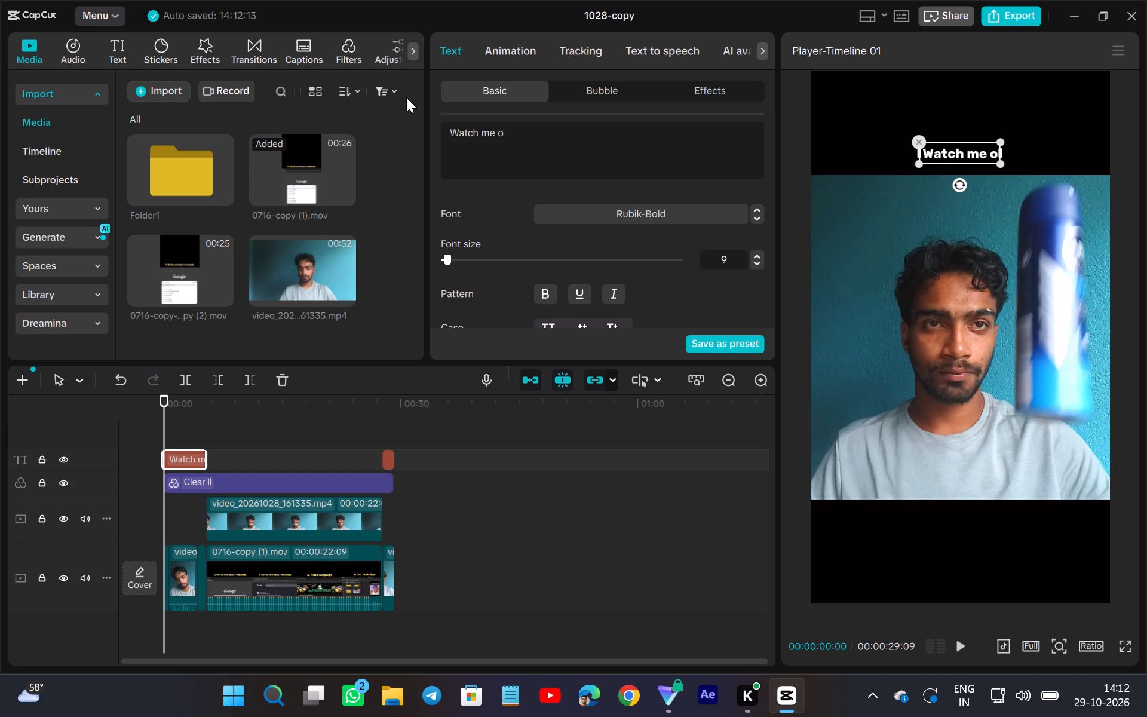
key("BackSpace")
type("pay")
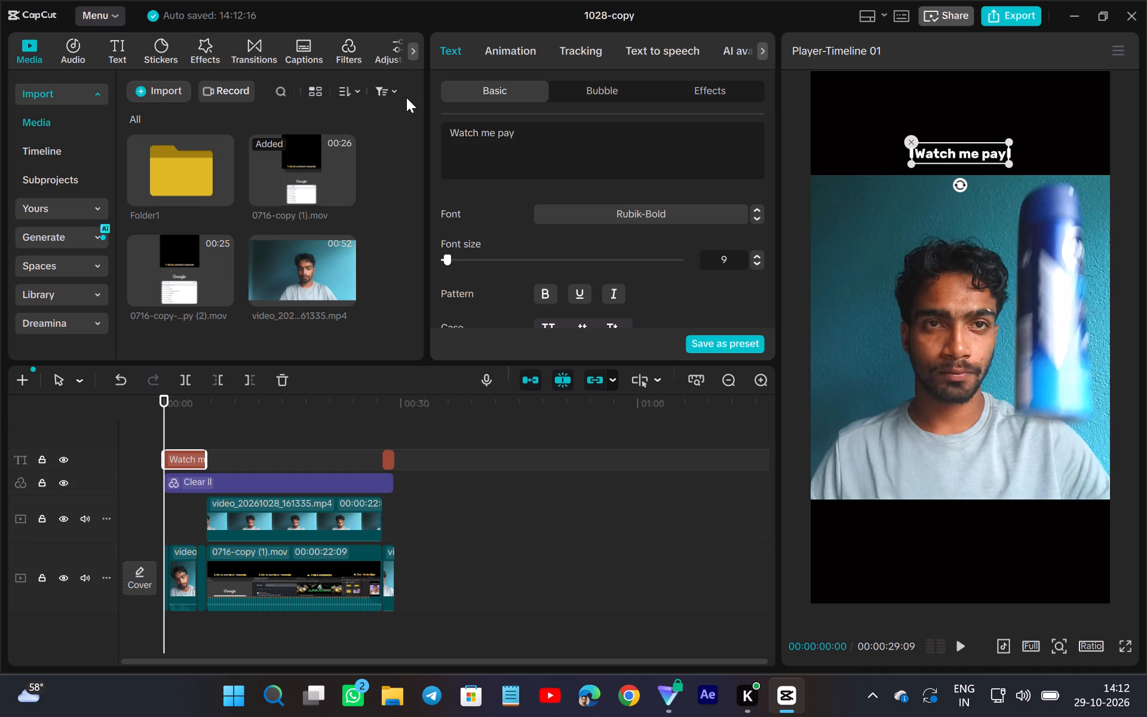
key("space")
type("my")
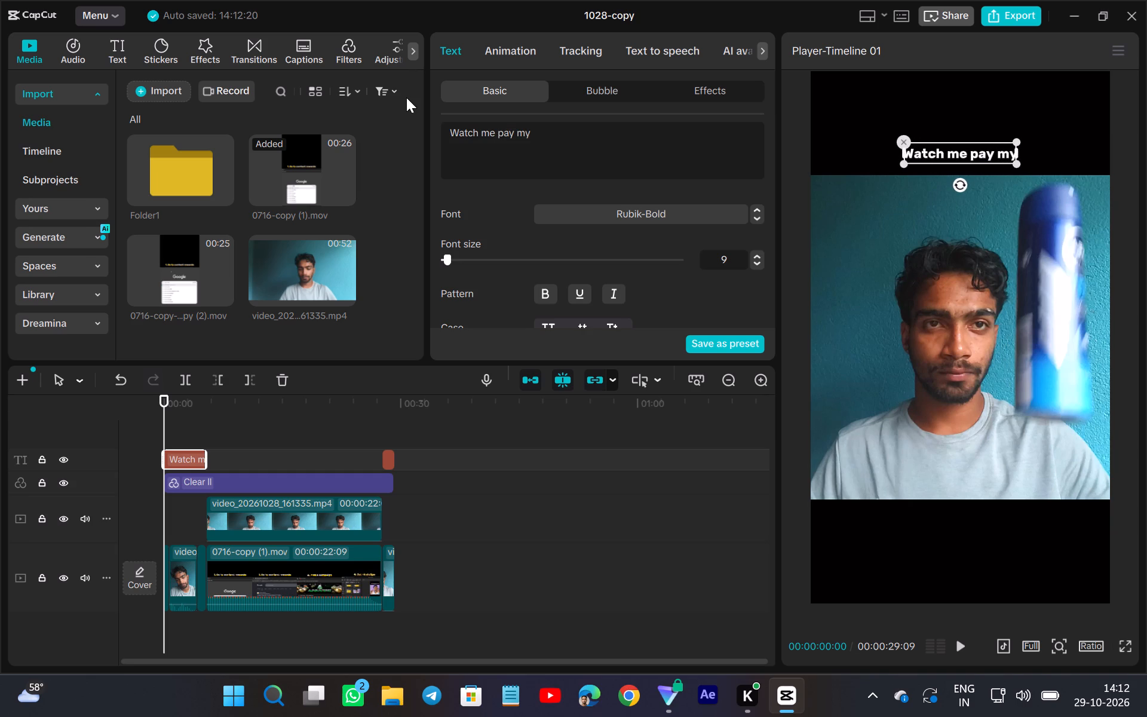
key("space")
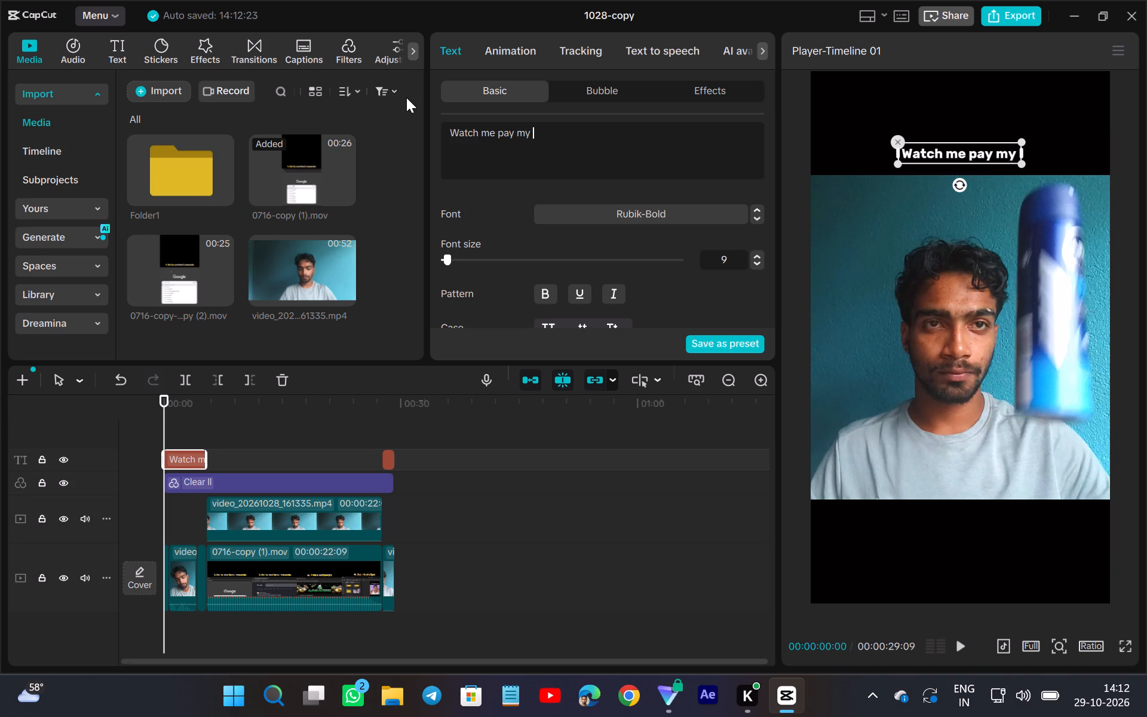
type("months rent")
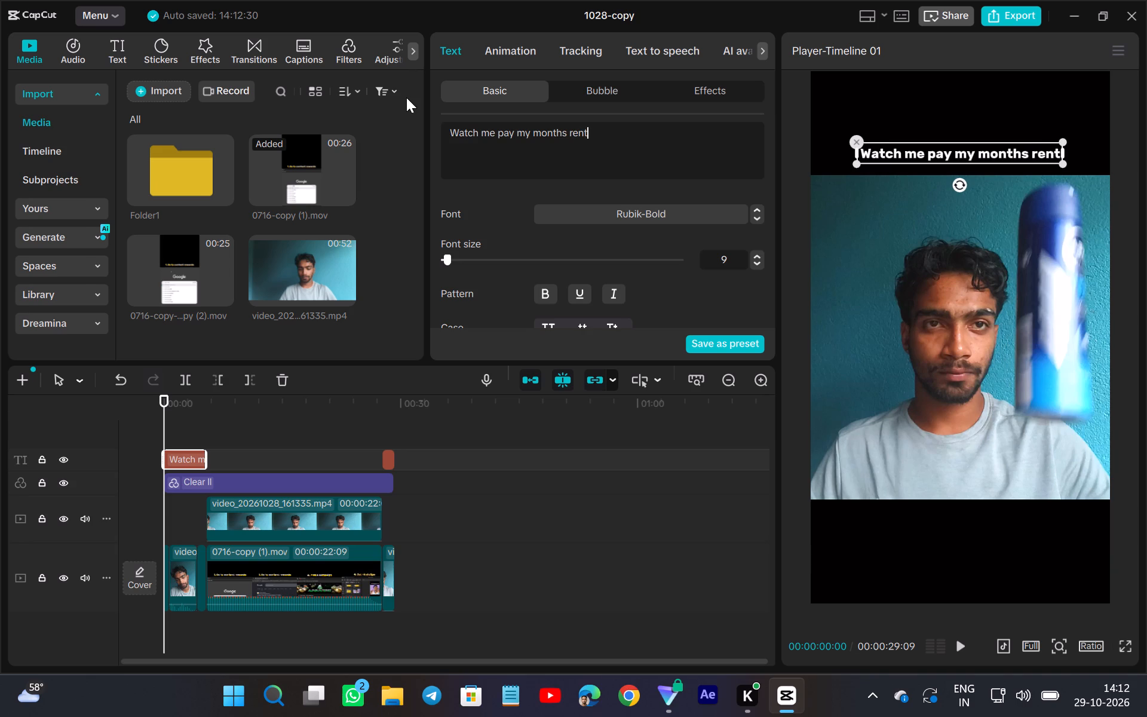
Add a second line to the opening title reading "in less than 30 seconds".
key("Return")
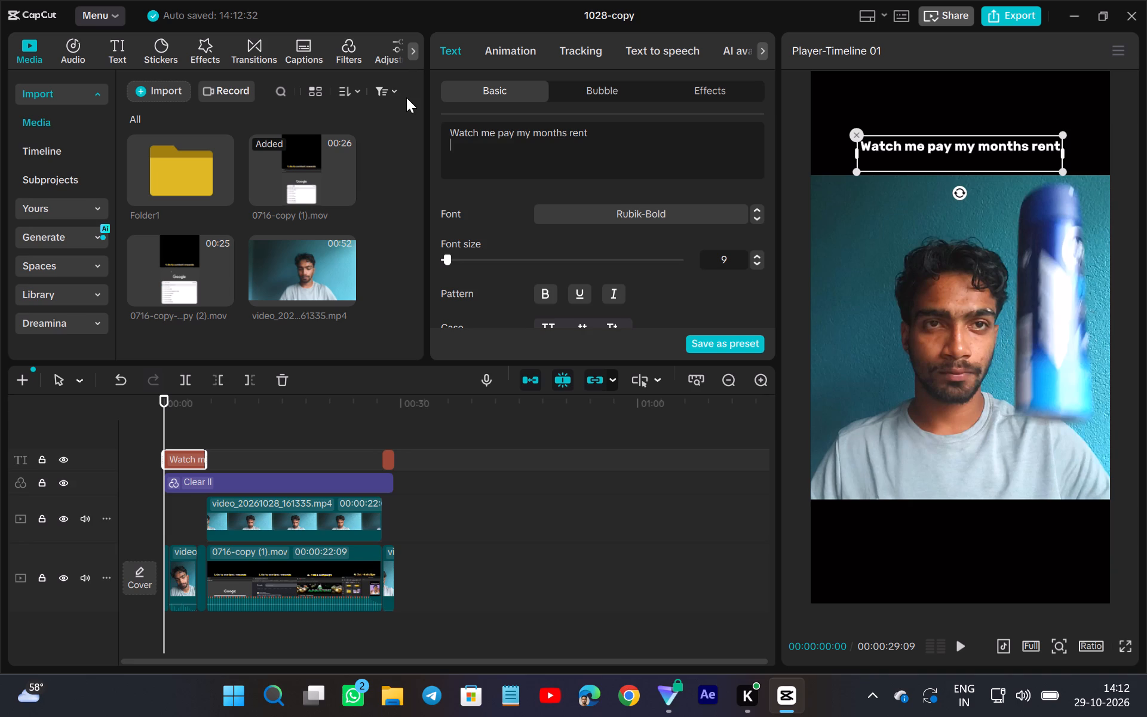
type("in")
key("space")
type("less tha")
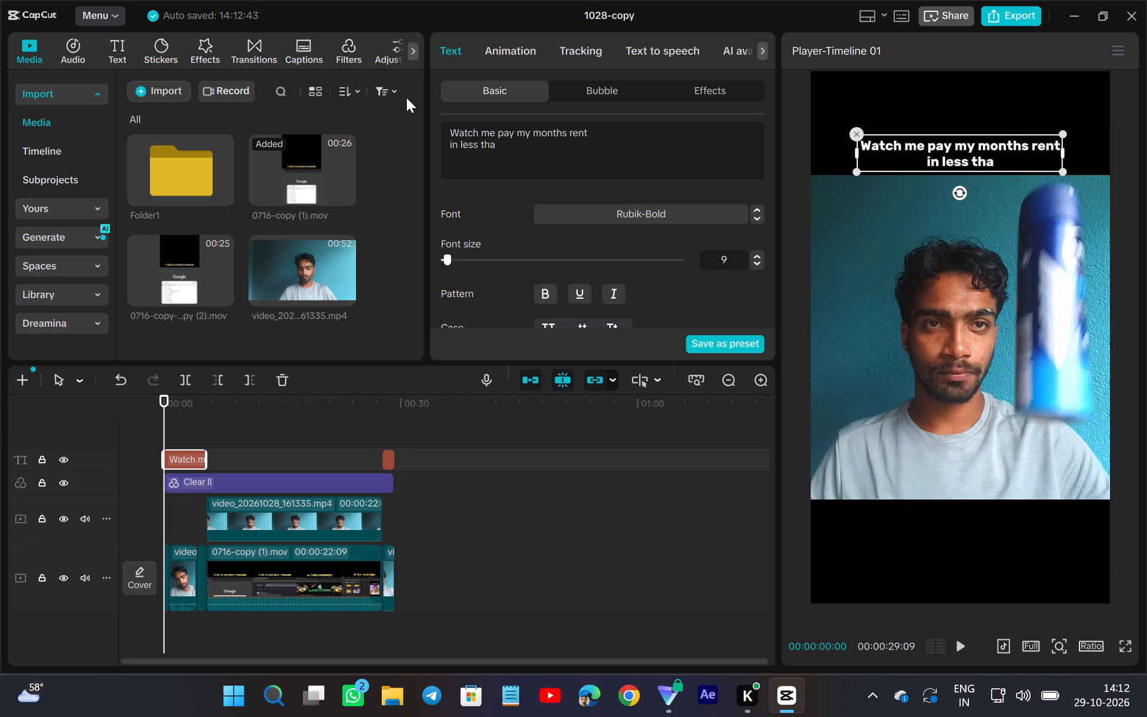
type("n")
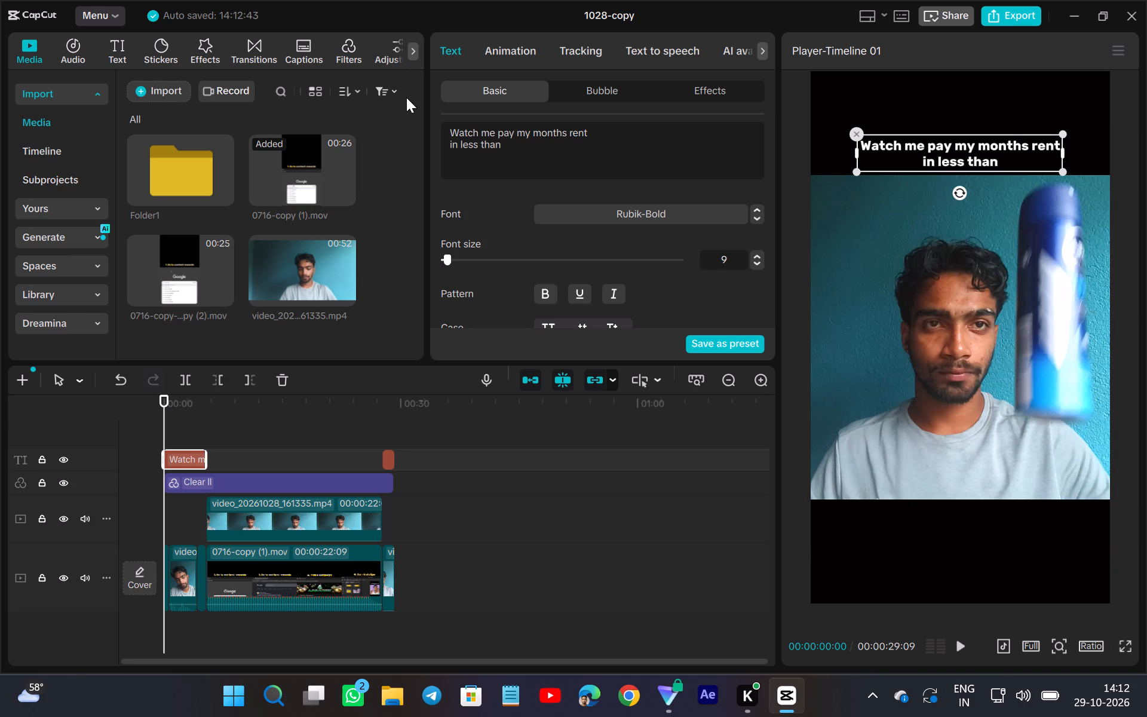
key("space")
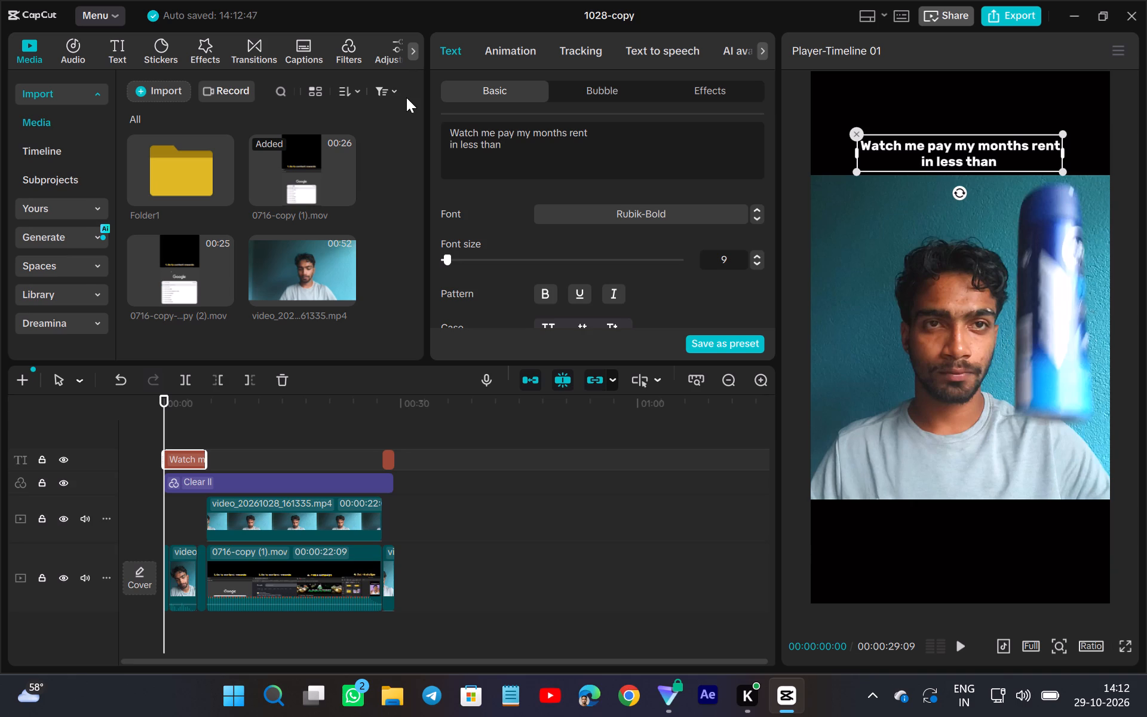
type("30")
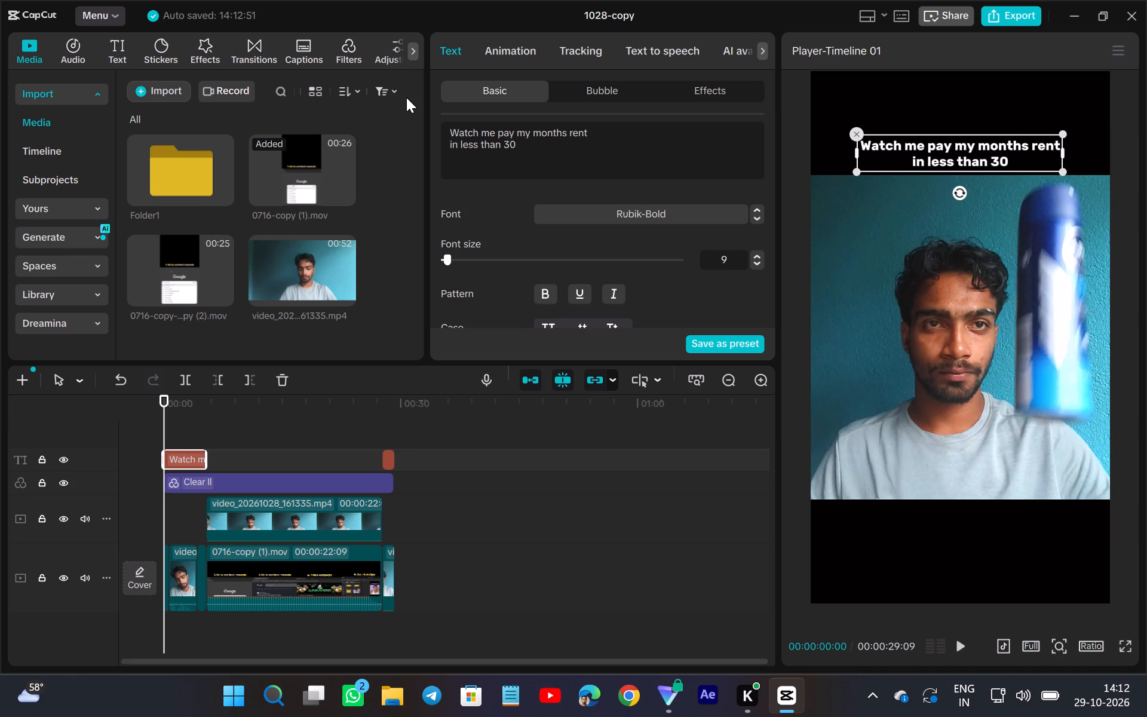
key("space")
type("seconds")
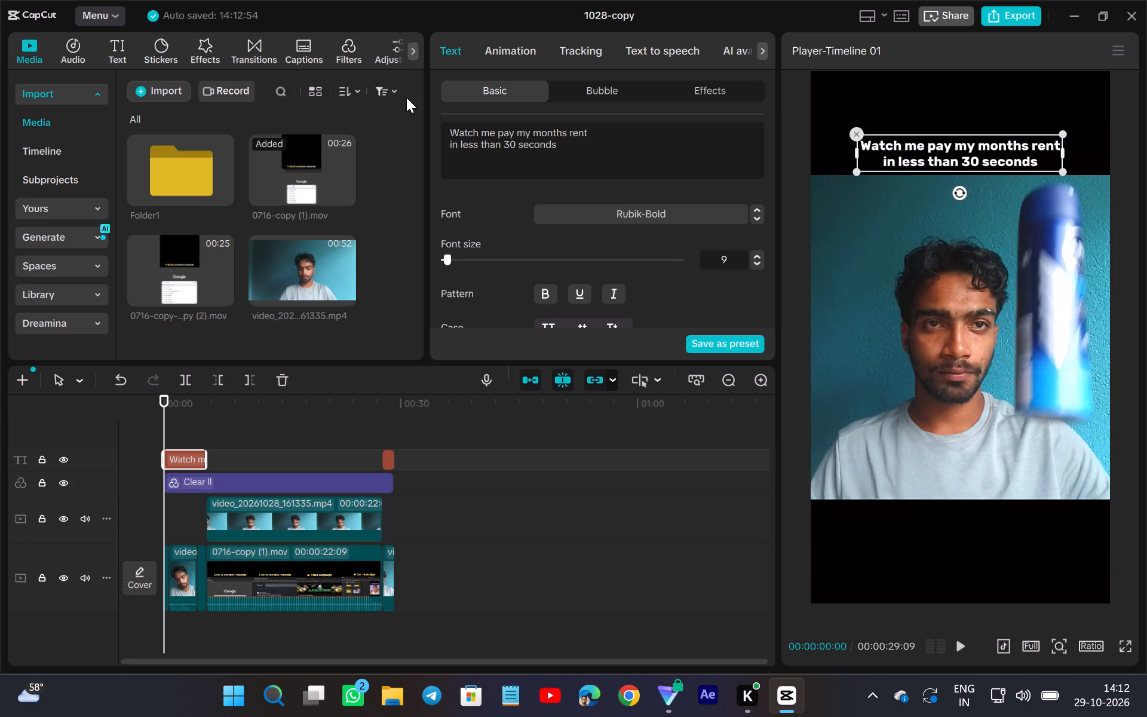
Color only the words "30 seconds" in the opening title a fully saturated golden yellow, and deselect the title.
scroll(904, 189, "down", 1)
scroll(904, 189, "up", 1)
scroll(904, 189, "down", 1)
scroll(904, 189, "up", 1)
left_click_drag(503, 142, 617, 140)
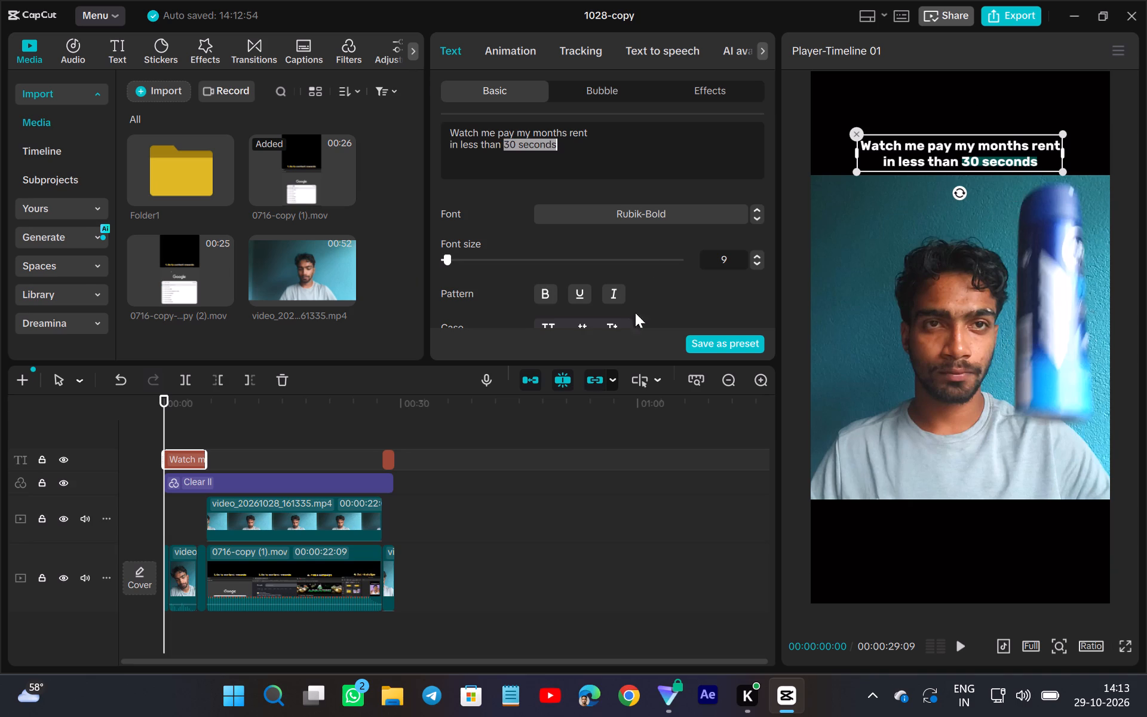
left_click_drag(772, 148, 771, 159)
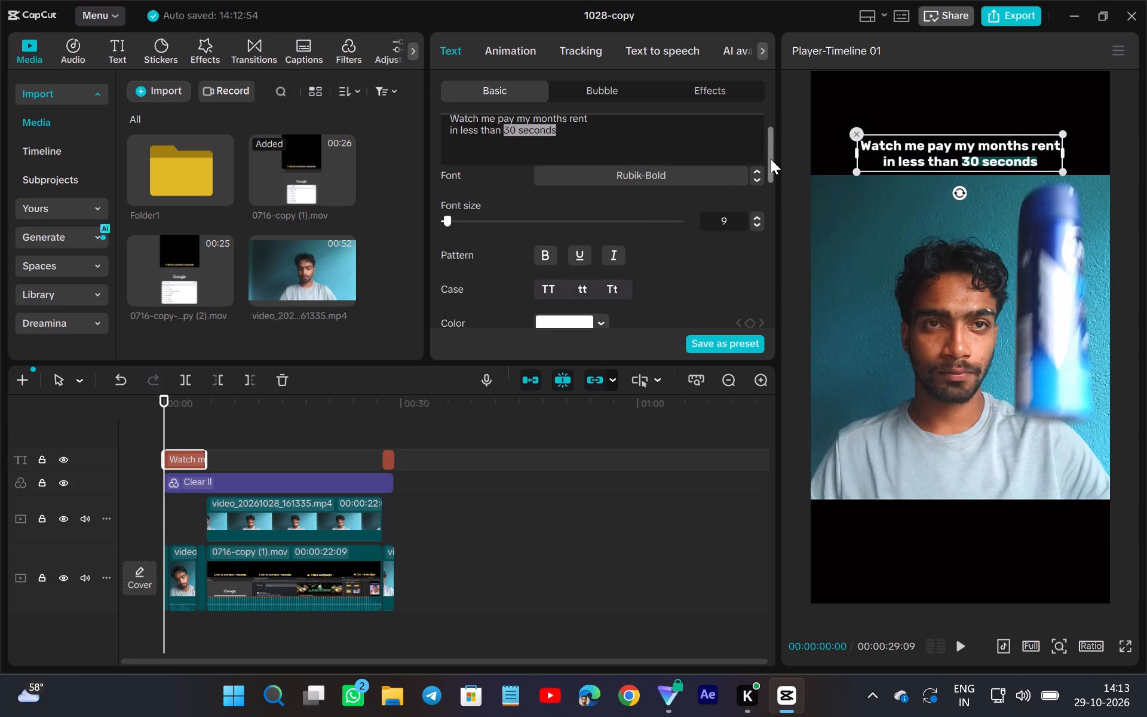
left_click_drag(771, 159, 771, 174)
left_click(561, 269)
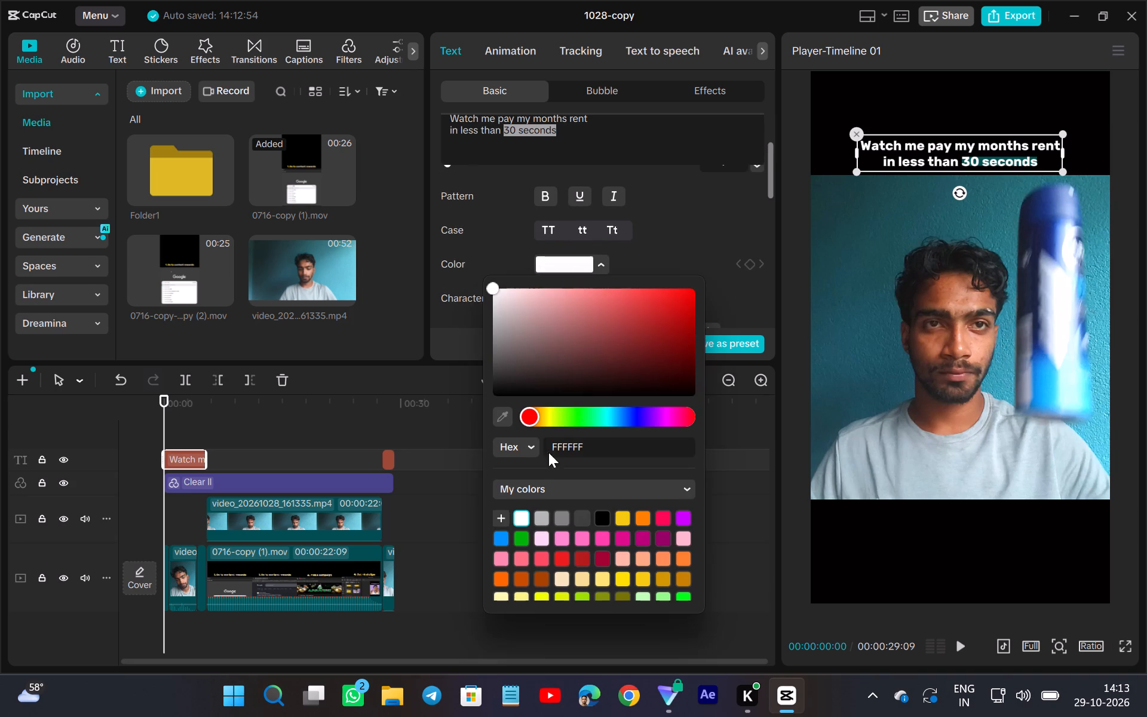
left_click(624, 516)
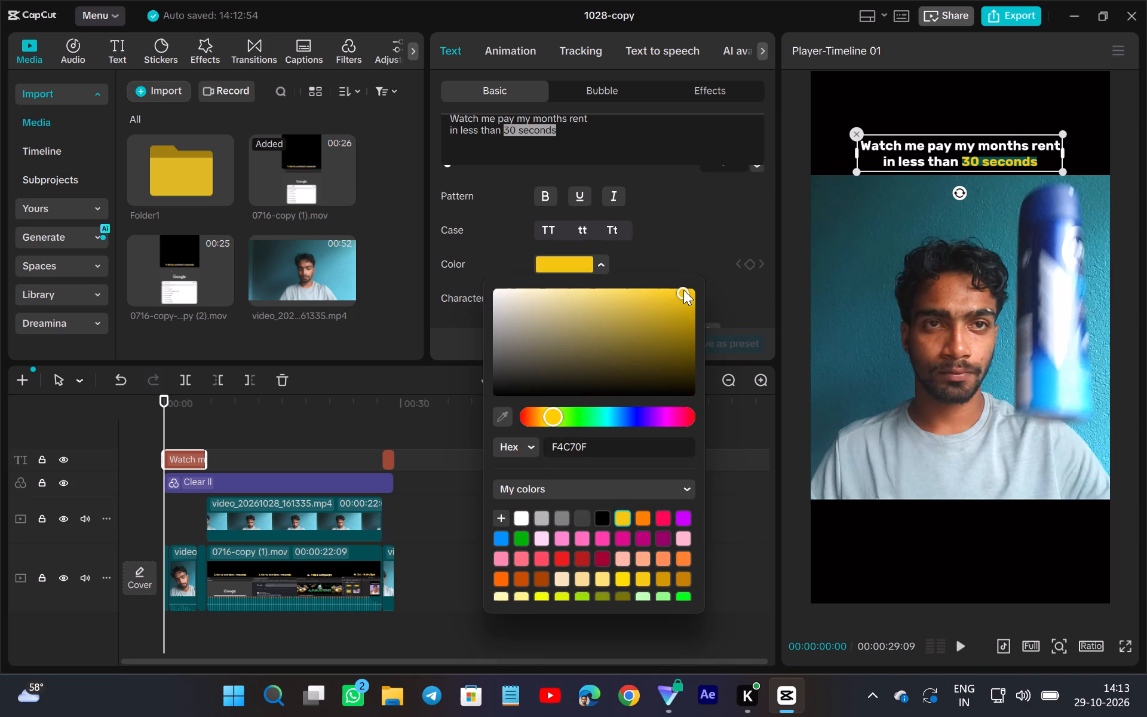
left_click_drag(683, 290, 704, 285)
left_click(587, 133)
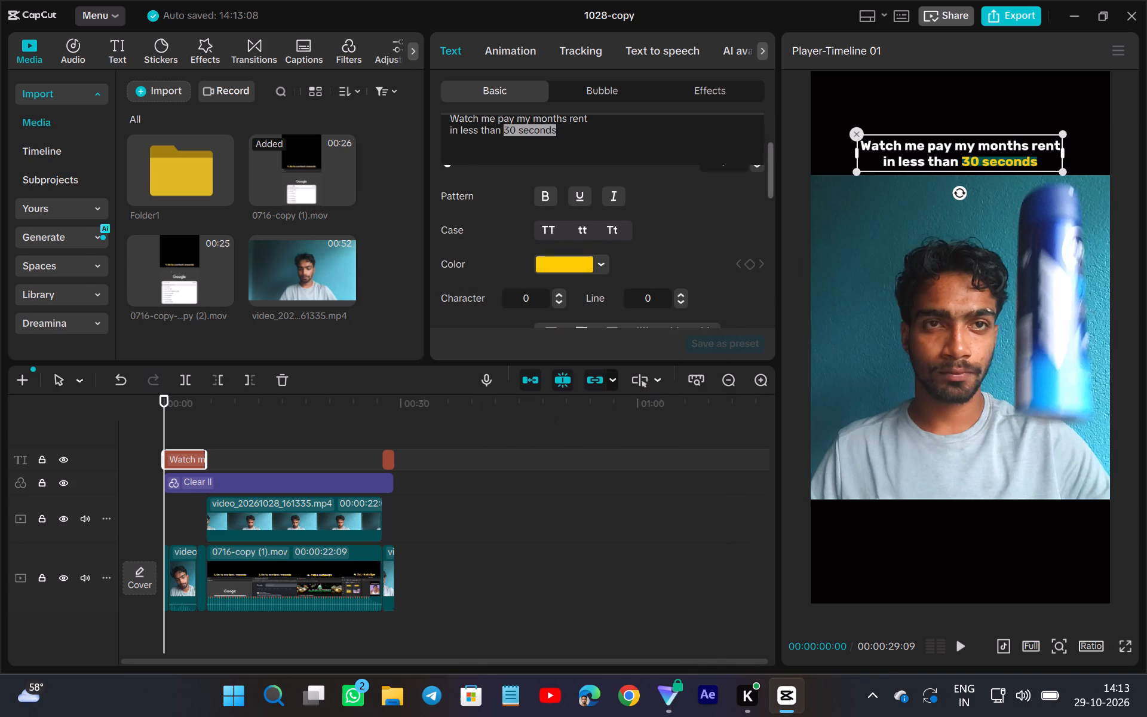
left_click(108, 446)
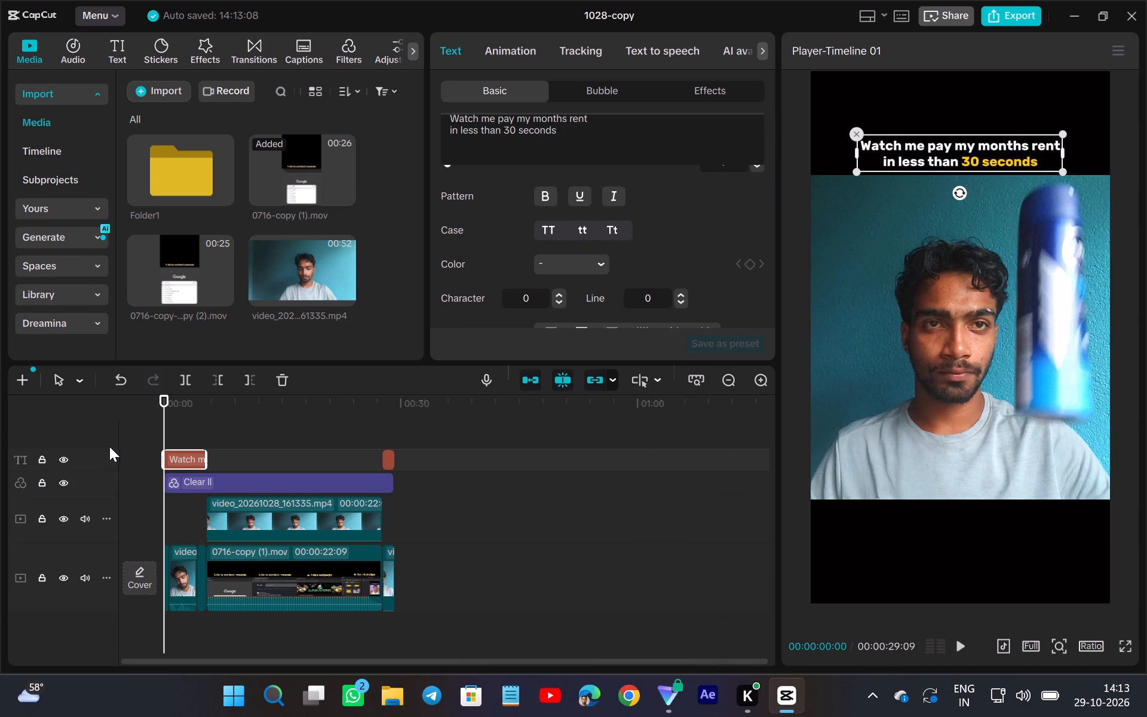
left_click(136, 448)
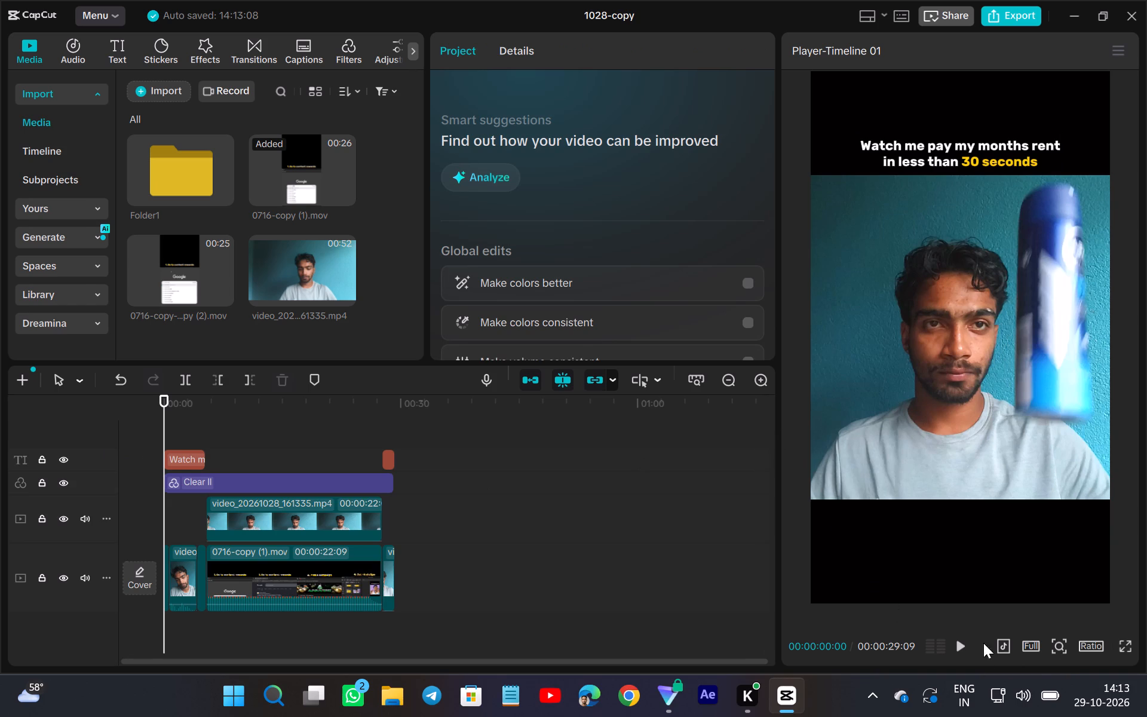
Play the opening in full screen, replaying it from the start to review the new title, and return to 00:00:00:00.
left_click(962, 639)
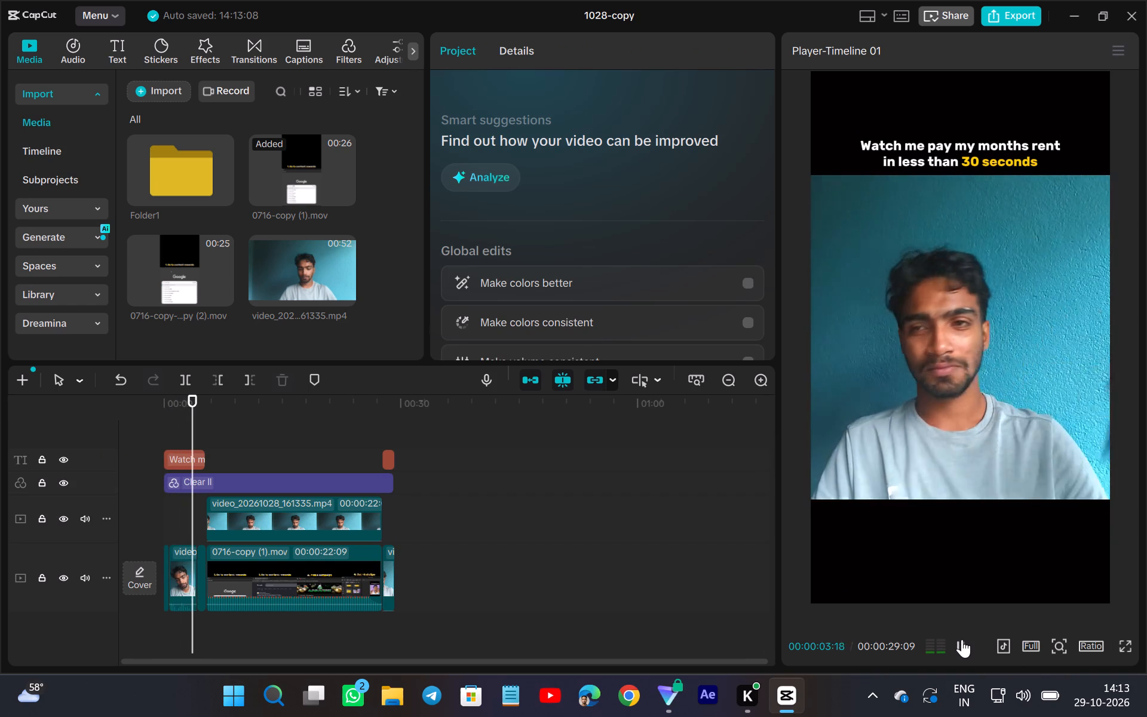
left_click(1114, 646)
left_click(1123, 644)
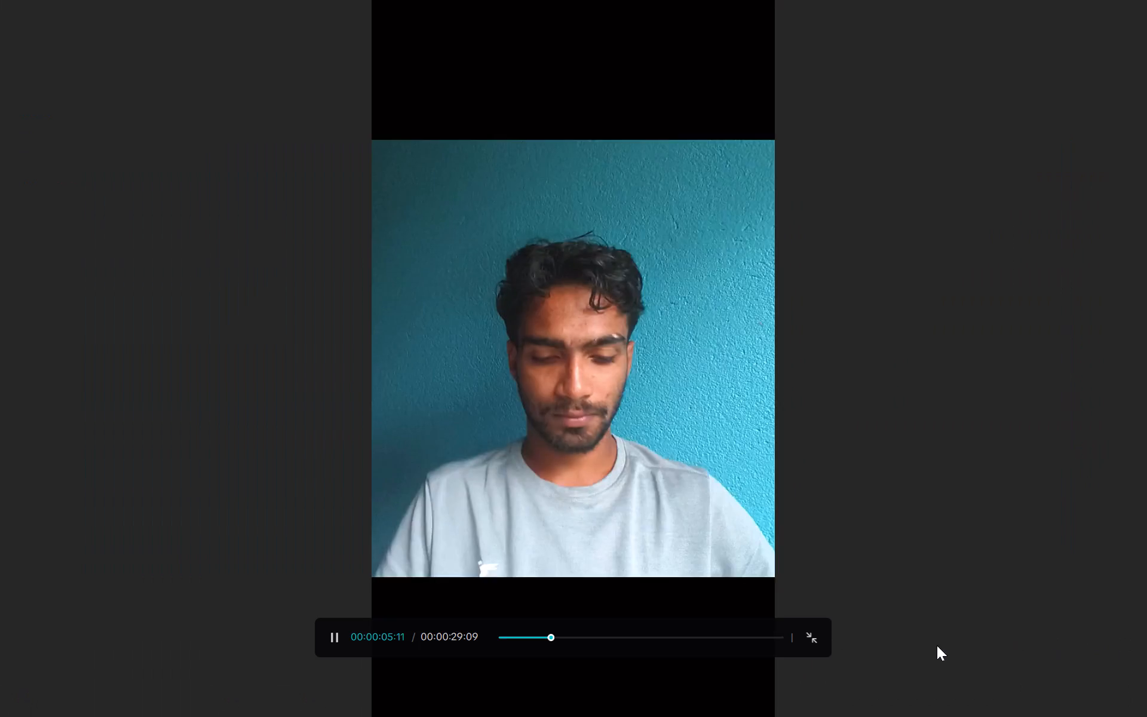
left_click(521, 632)
left_click(522, 636)
left_click_drag(522, 636, 521, 637)
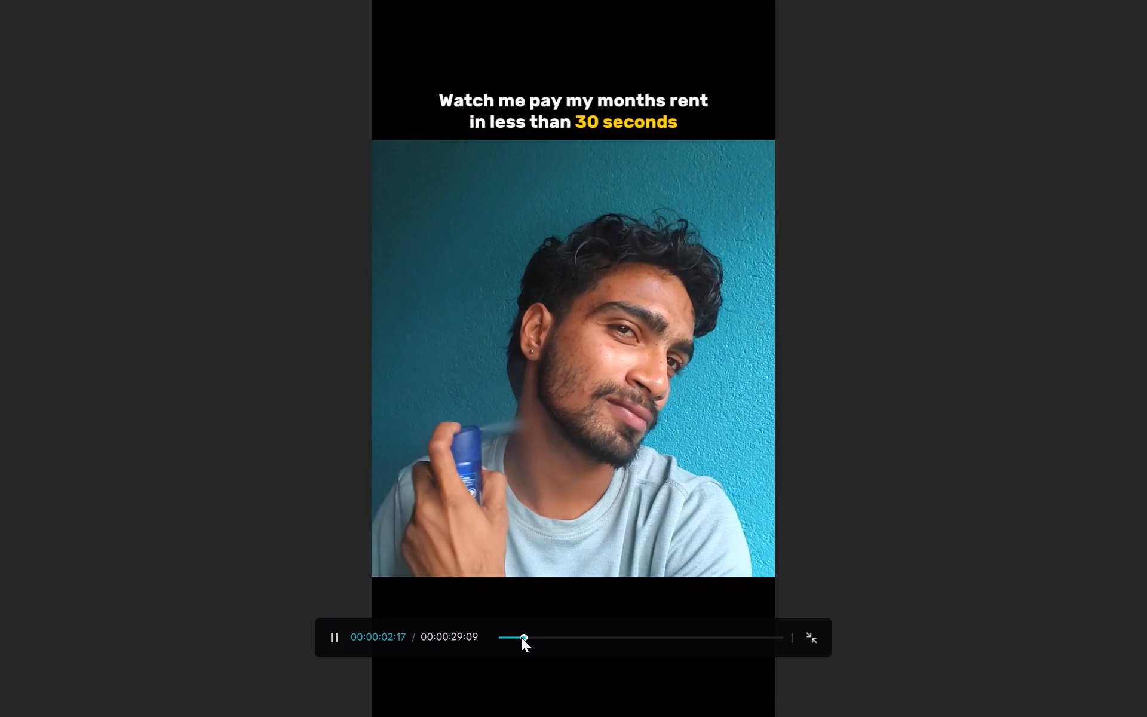
left_click_drag(521, 637, 488, 646)
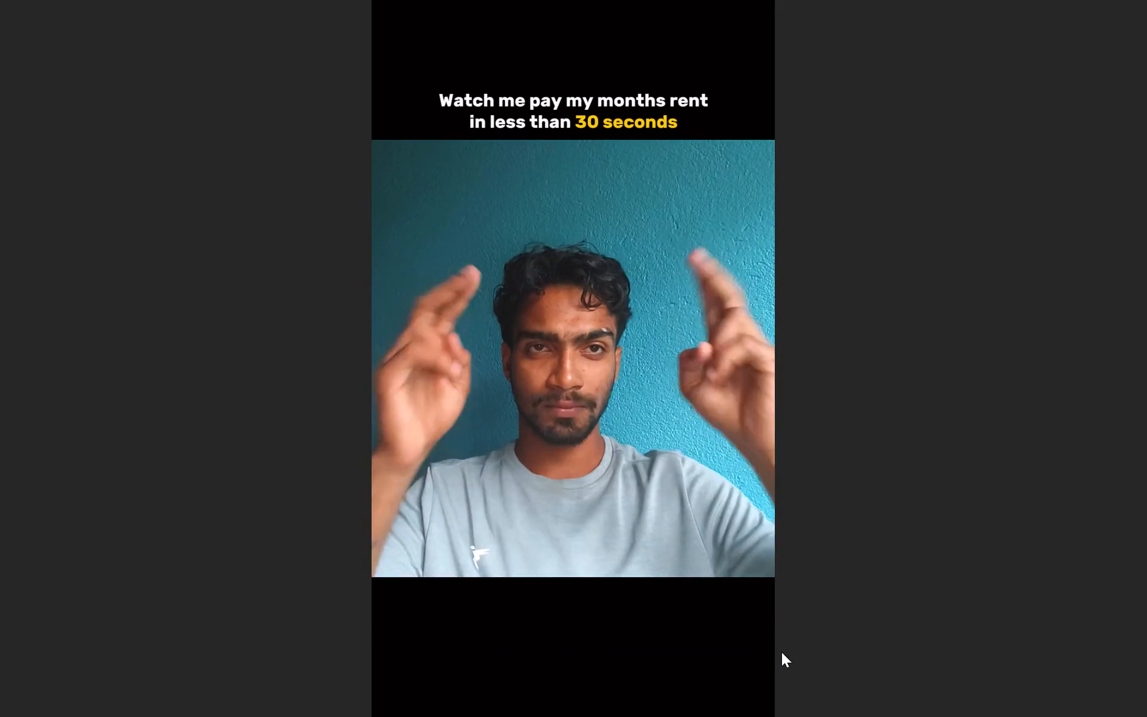
left_click(566, 571)
left_click(812, 638)
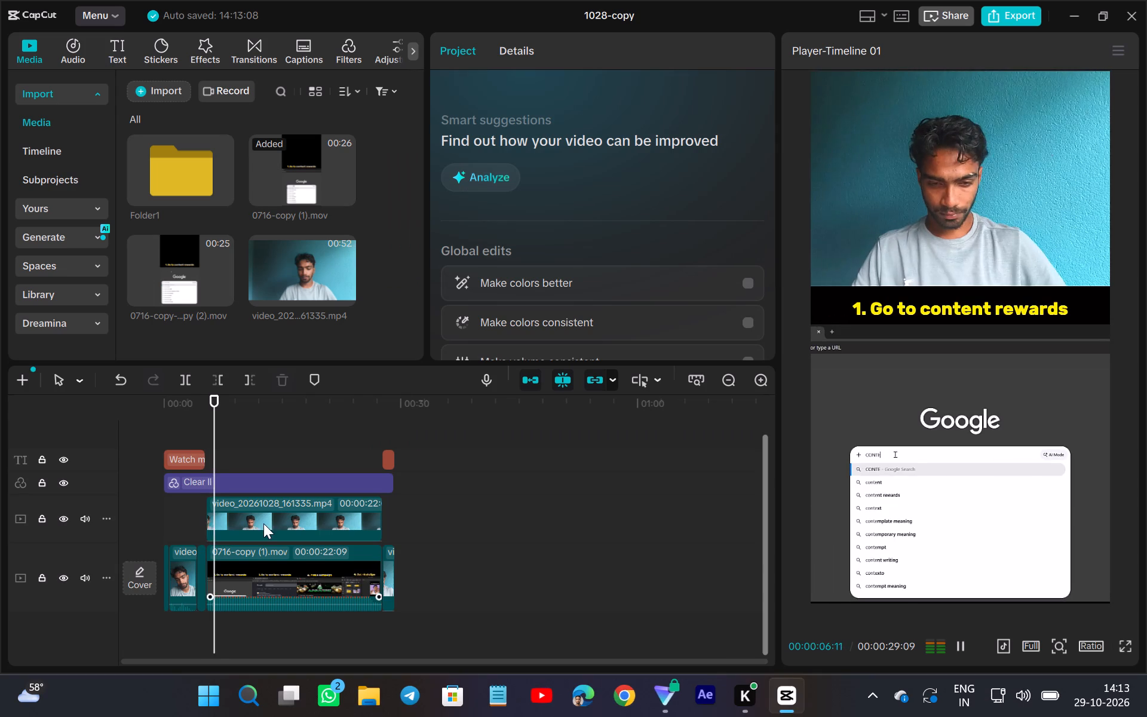
left_click(128, 461)
Enlarge the opening title very slightly in the preview frame.
left_click(191, 458)
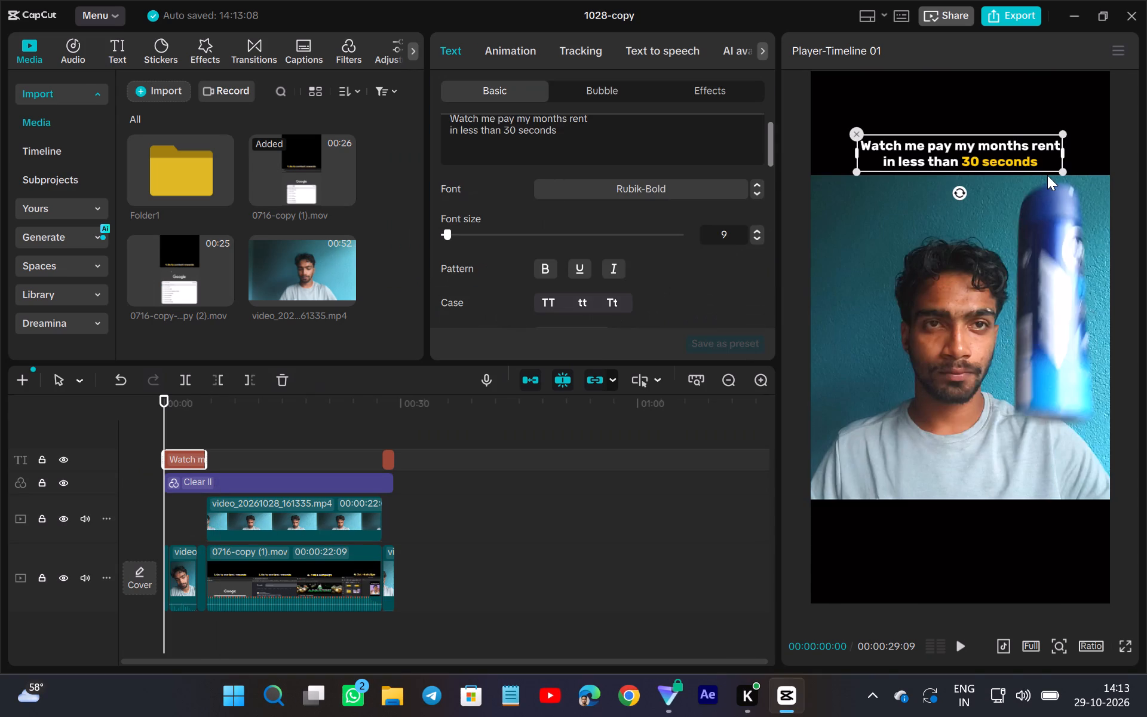
left_click(1063, 166)
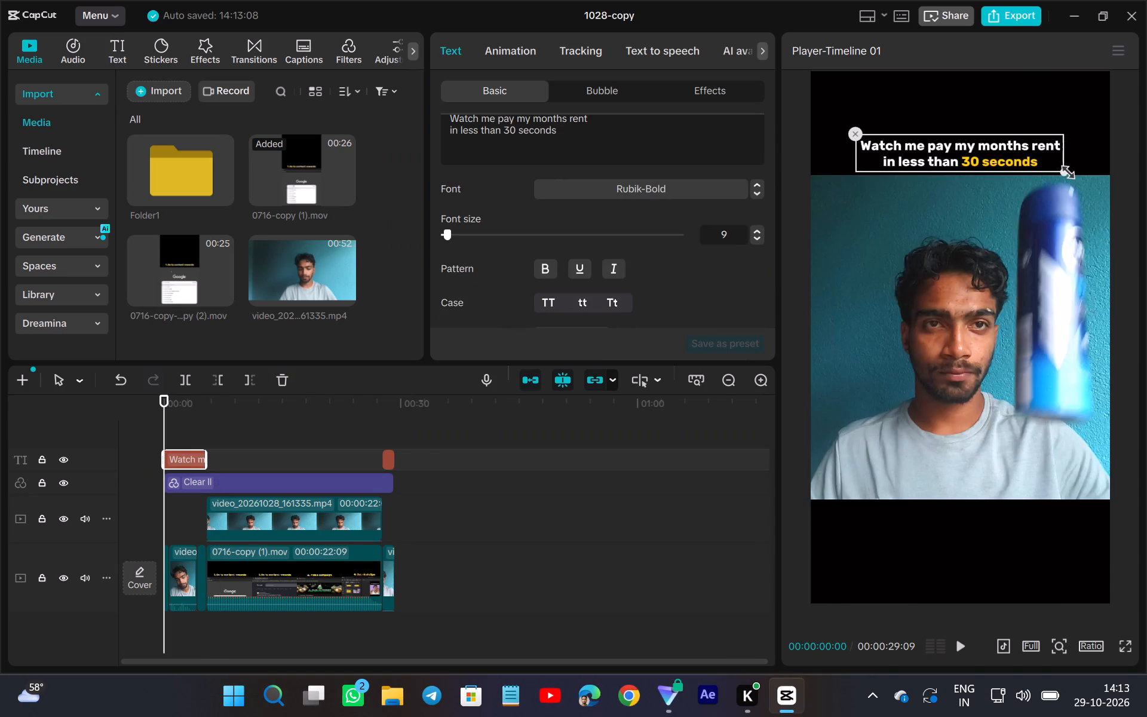
Extend the end of the opening title clip to meet the start of the 0716-copy (1).mov clip.
double_click(757, 372)
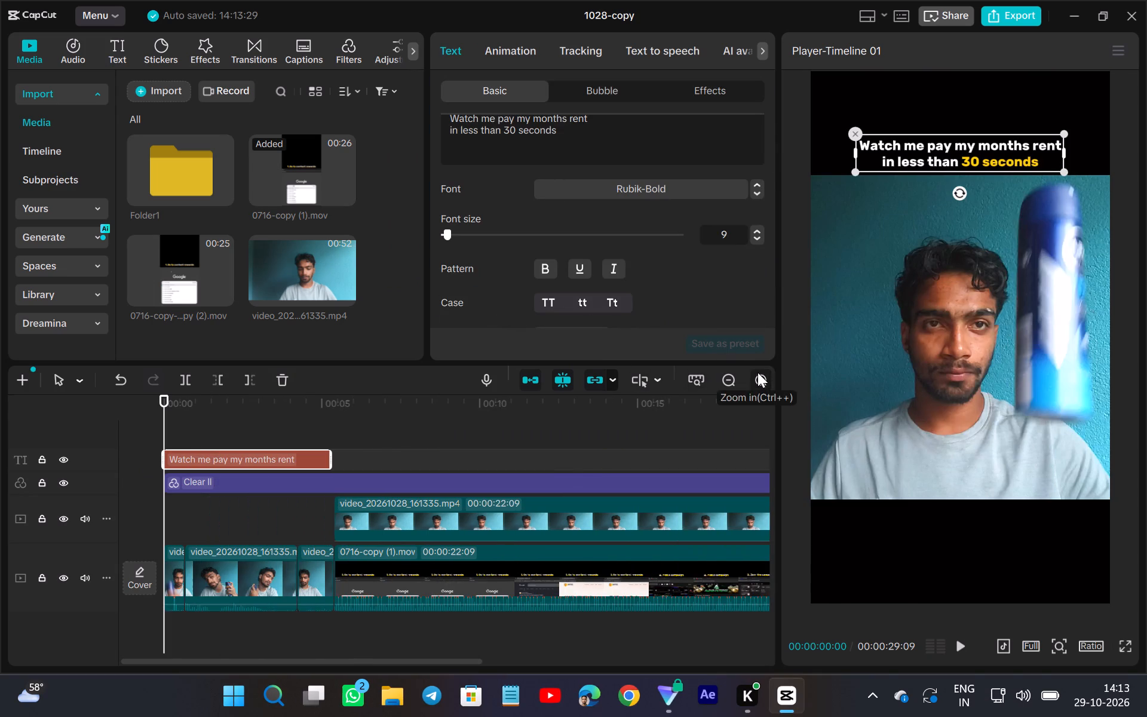
left_click(769, 373)
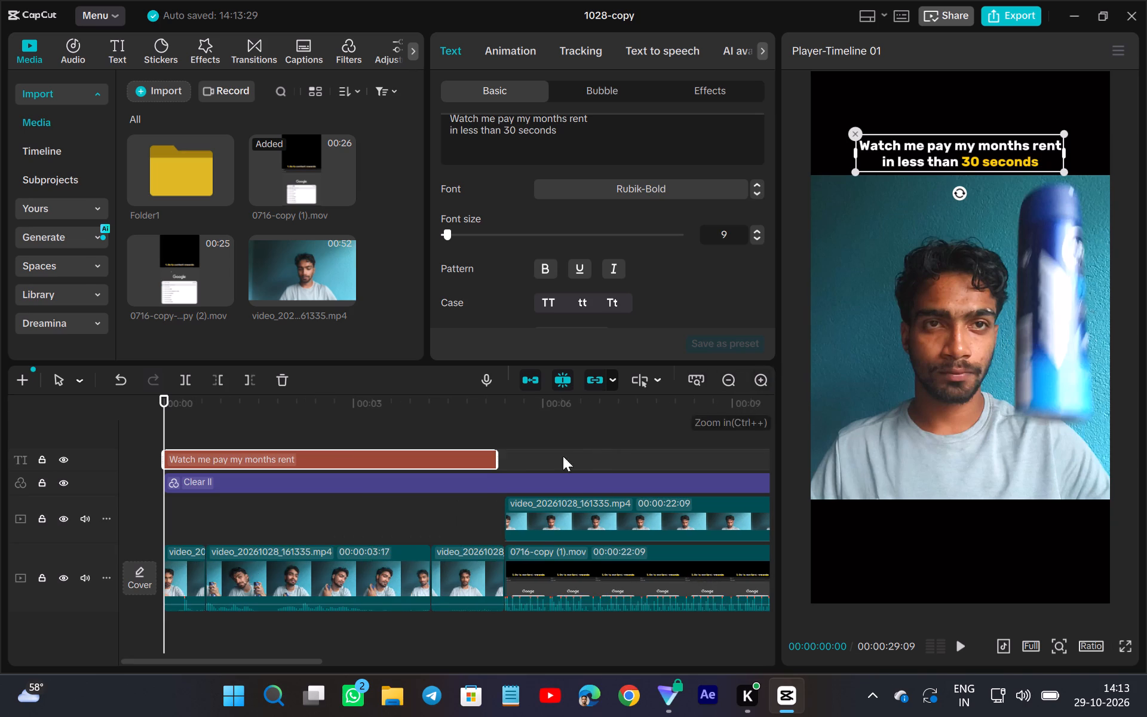
left_click_drag(496, 455, 504, 459)
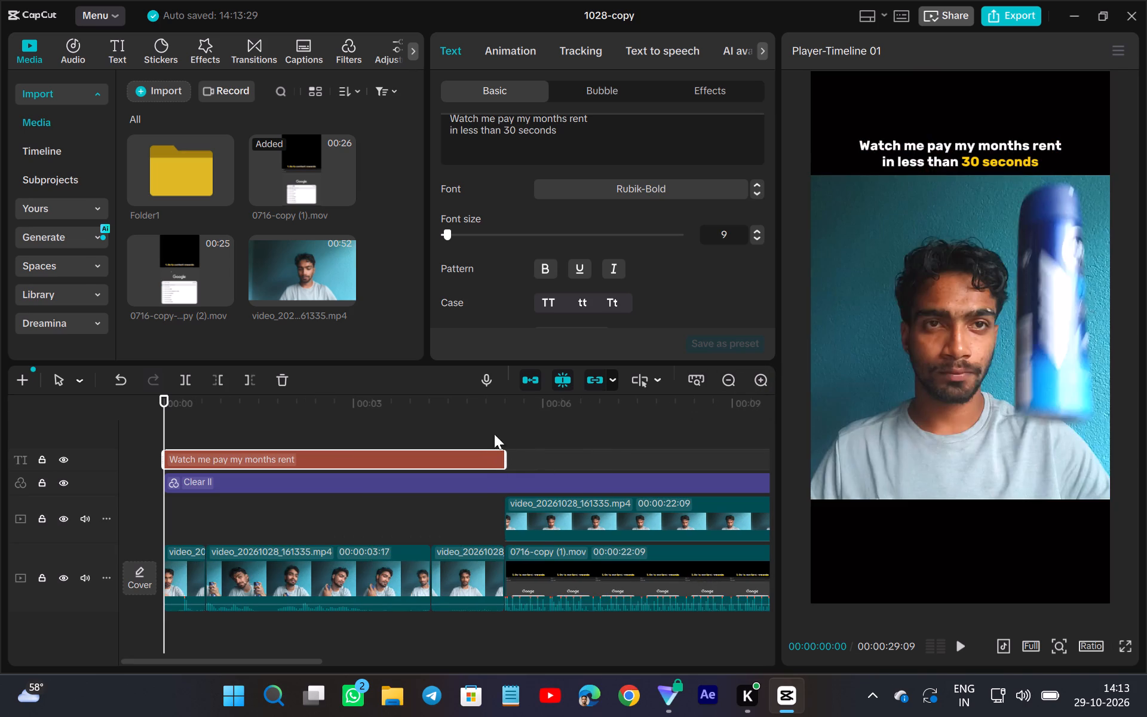
Deselect the title, play the change from the opening into the 0716-copy (1).mov clip, and return to 00:00:00:00.
left_click(400, 430)
left_click(968, 635)
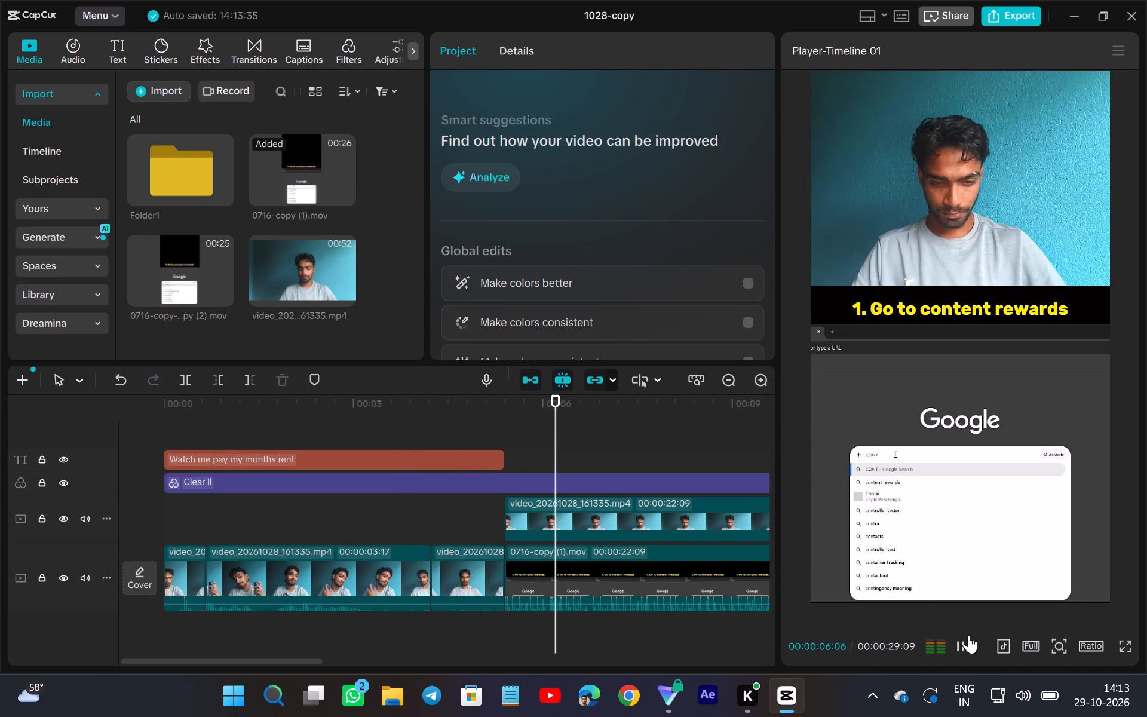
left_click(145, 508)
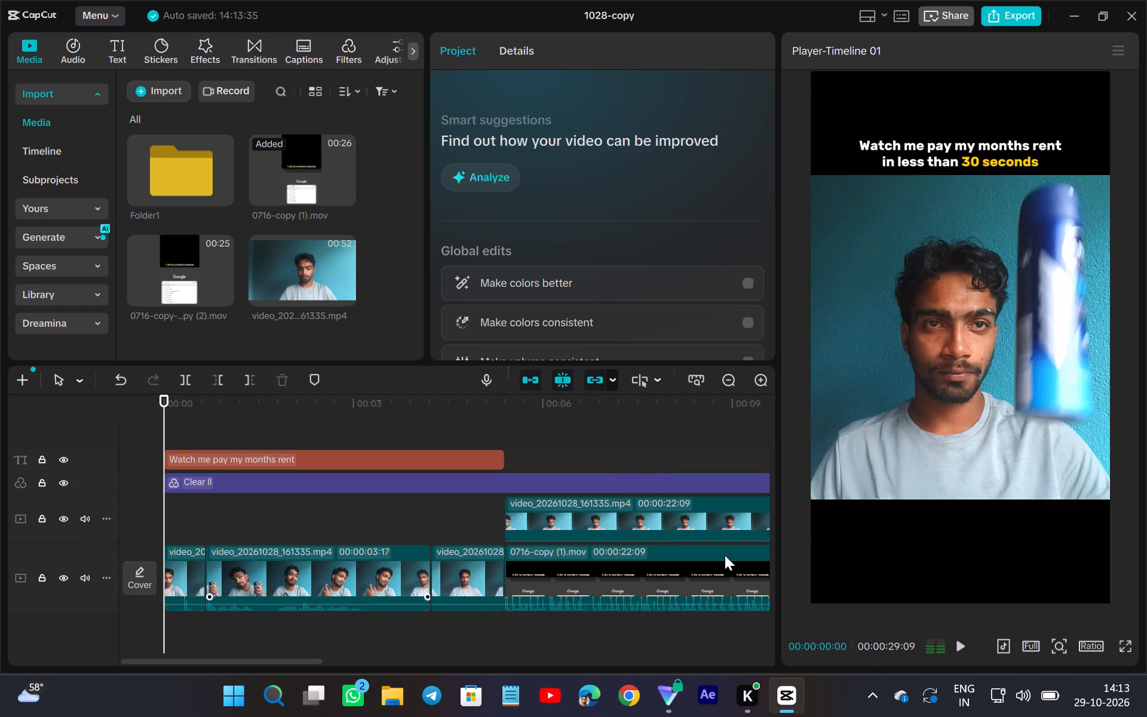
Extend the end of the Clear II filter to the end of the closing video clip.
scroll(465, 483, "left", 18)
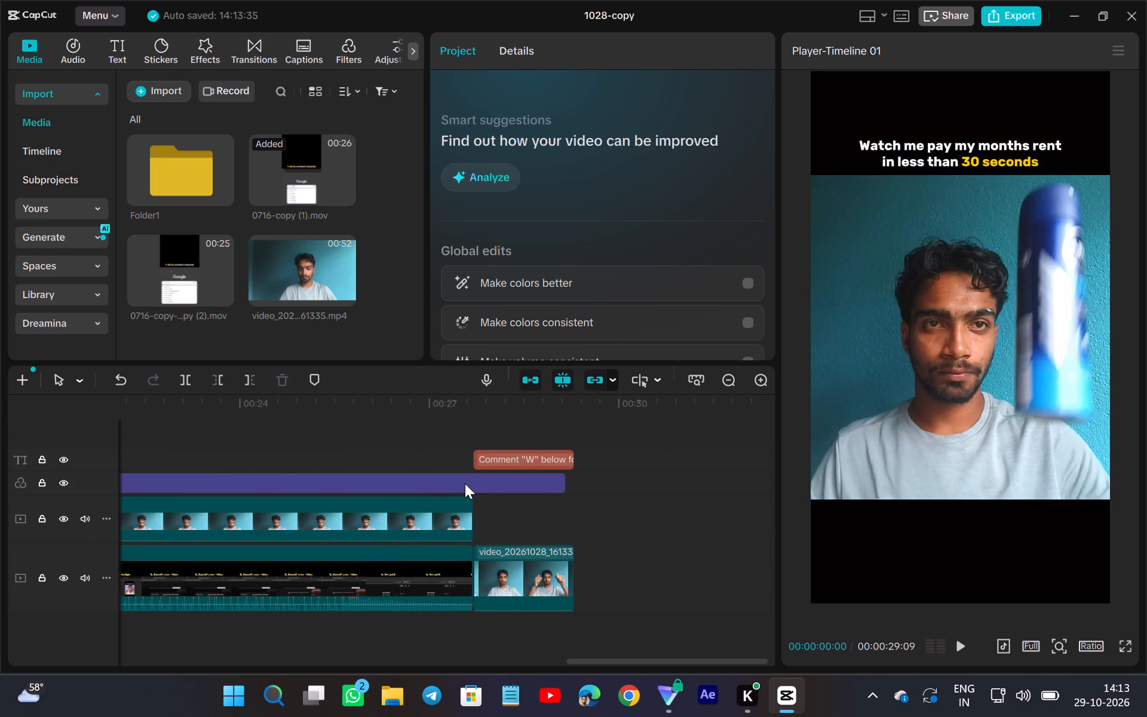
left_click(562, 477)
left_click_drag(562, 477, 571, 482)
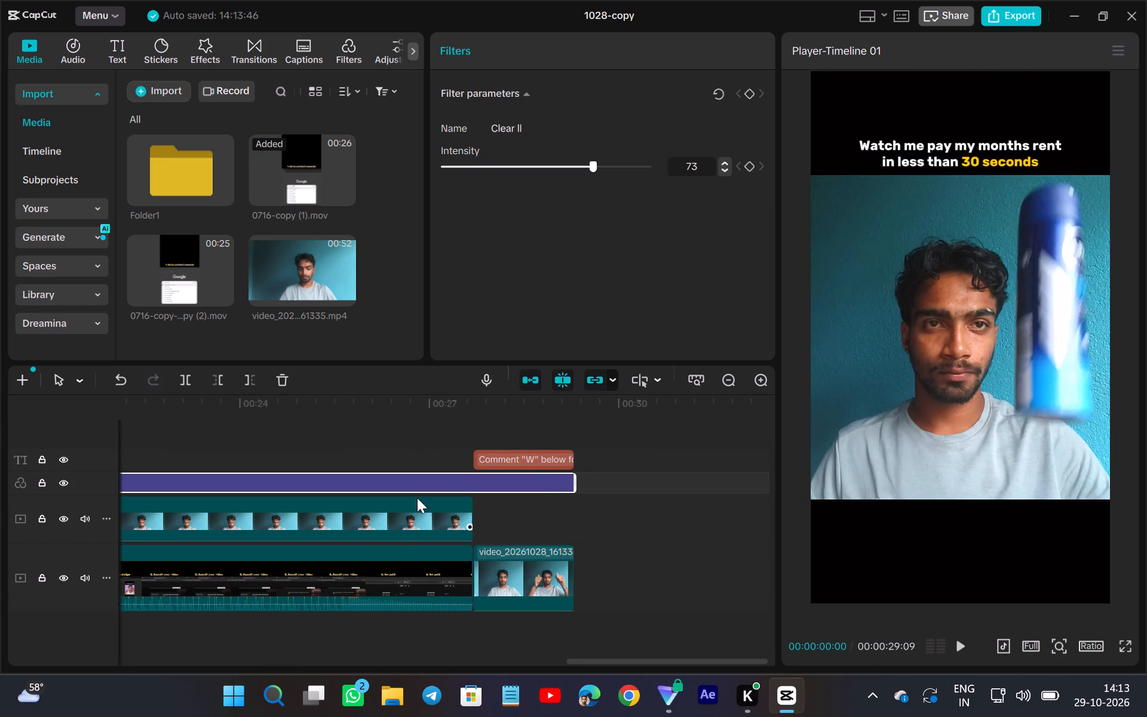
Deselect the filter and play the ending with the Comment "W" title through to the end of the timeline.
left_click(435, 437)
left_click(958, 641)
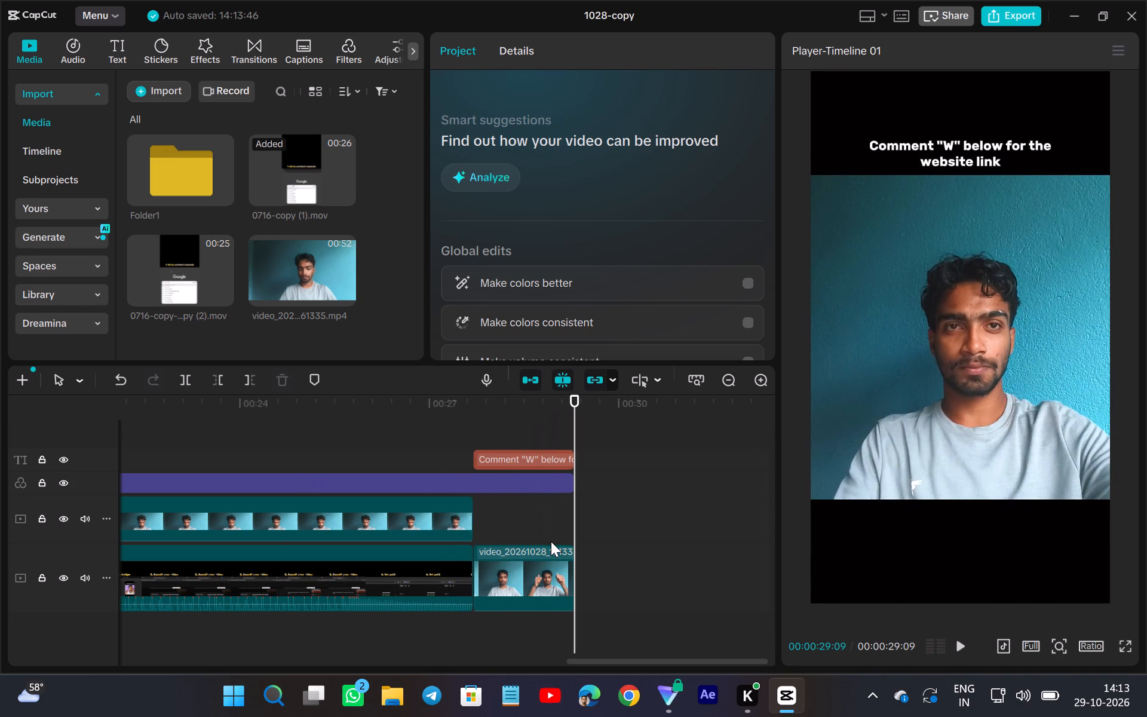
scroll(551, 541, "down", 6, "ctrl")
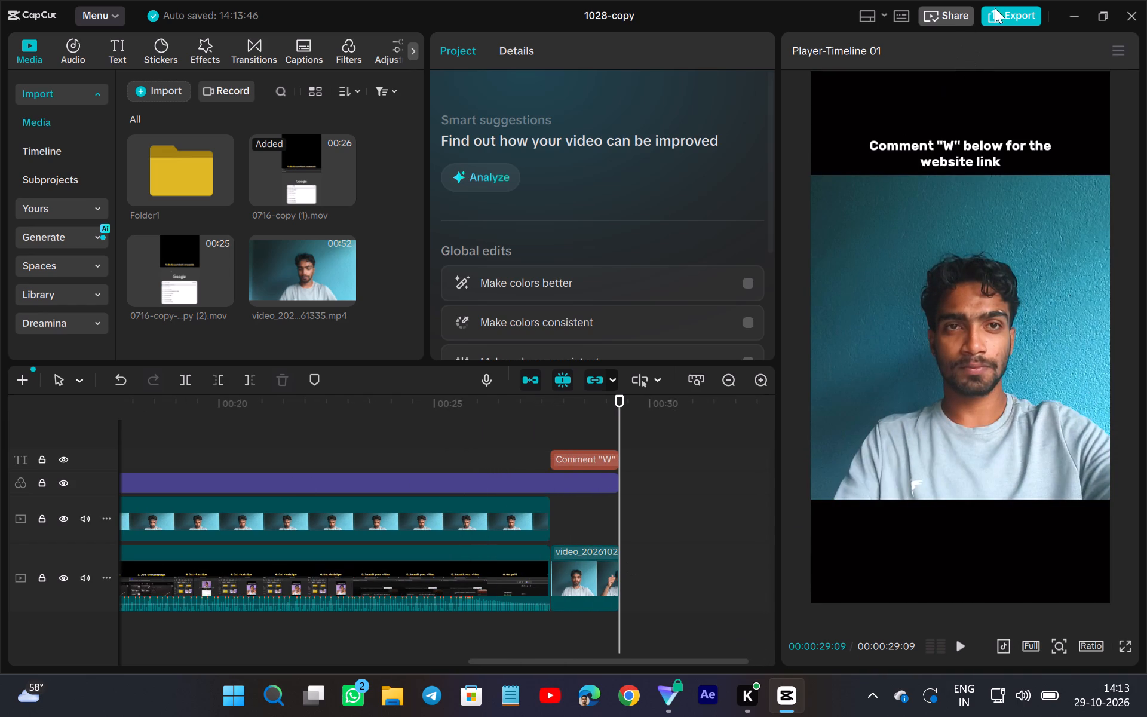
Export the video as 1028-copy in 1080P, H.264, mp4 at 30fps, and close the export window once it finishes.
left_click(1014, 8)
left_click(786, 609)
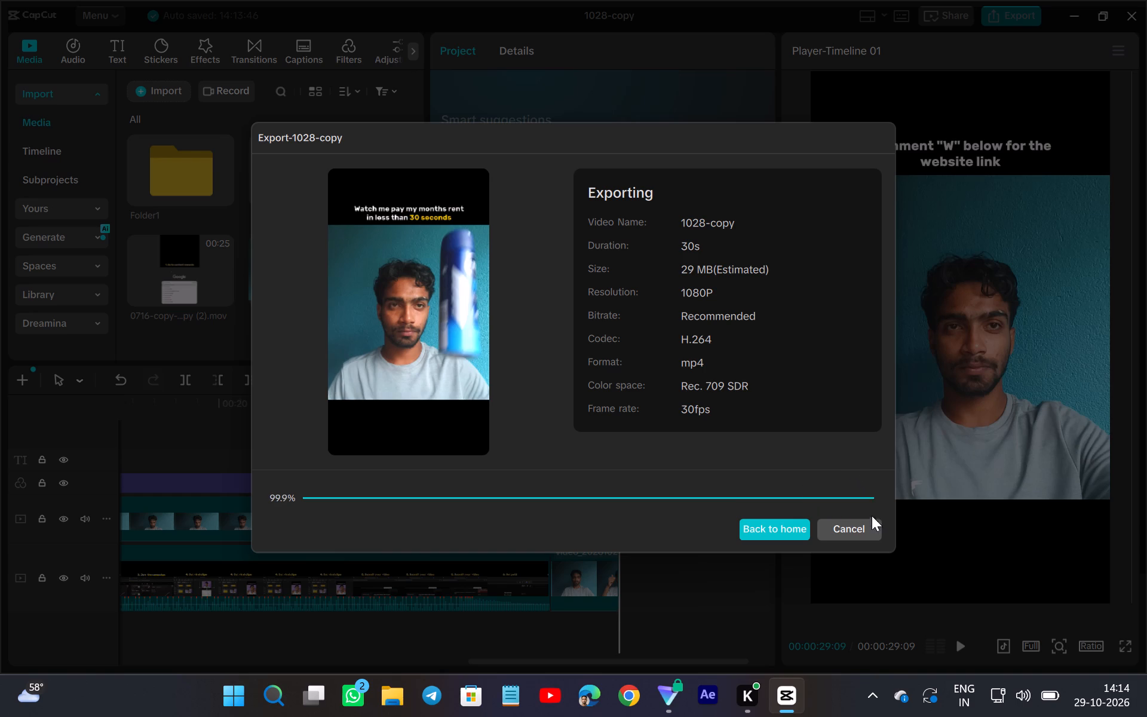
left_click(839, 603)
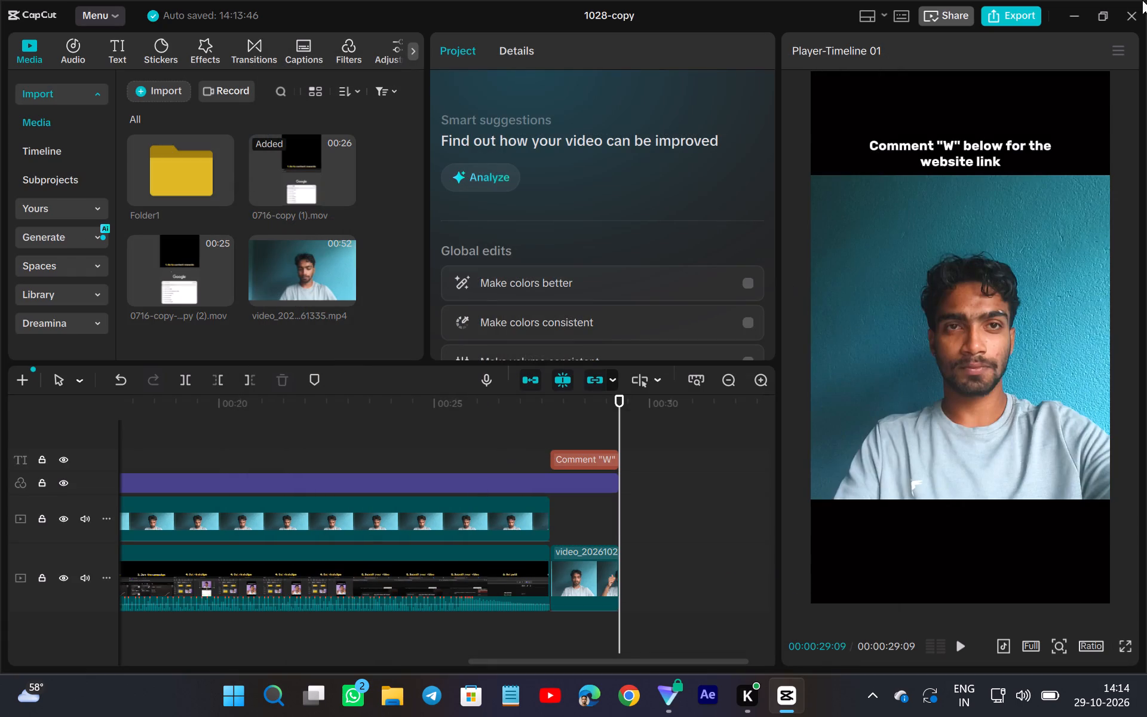